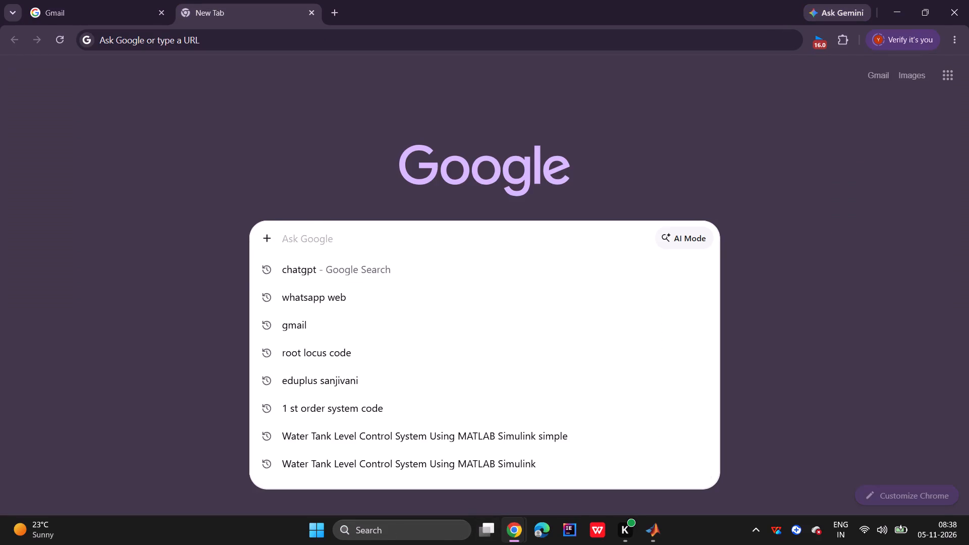
Enter a Google search for "whatsapp web" in the new tab.
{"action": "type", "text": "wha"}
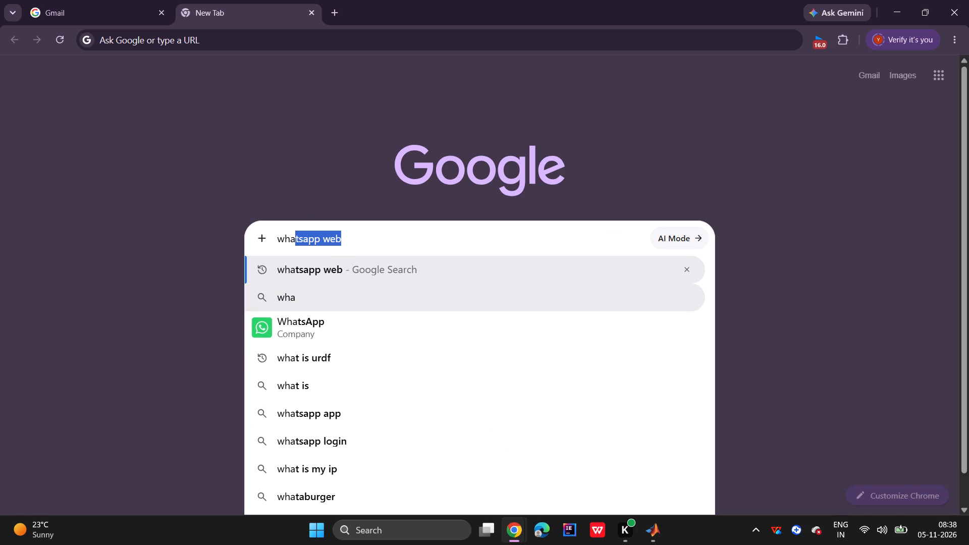
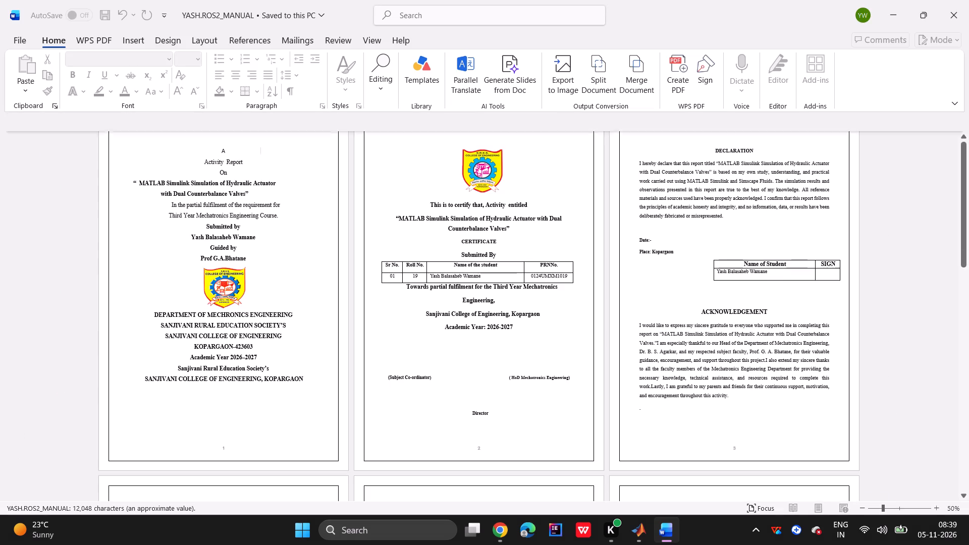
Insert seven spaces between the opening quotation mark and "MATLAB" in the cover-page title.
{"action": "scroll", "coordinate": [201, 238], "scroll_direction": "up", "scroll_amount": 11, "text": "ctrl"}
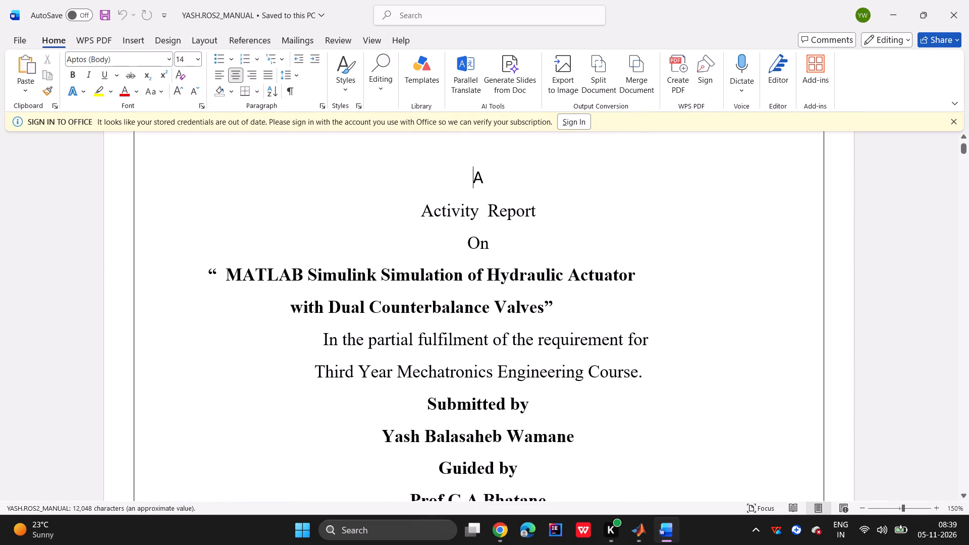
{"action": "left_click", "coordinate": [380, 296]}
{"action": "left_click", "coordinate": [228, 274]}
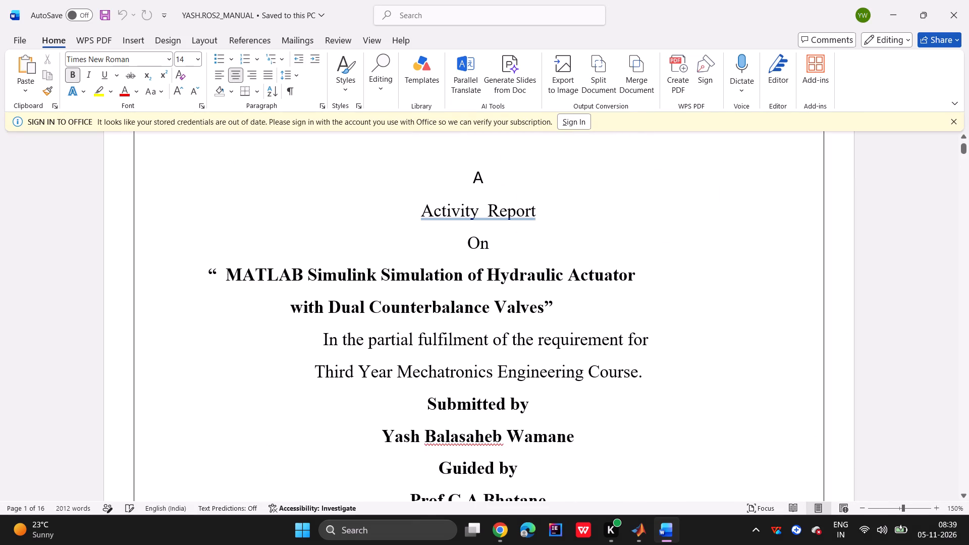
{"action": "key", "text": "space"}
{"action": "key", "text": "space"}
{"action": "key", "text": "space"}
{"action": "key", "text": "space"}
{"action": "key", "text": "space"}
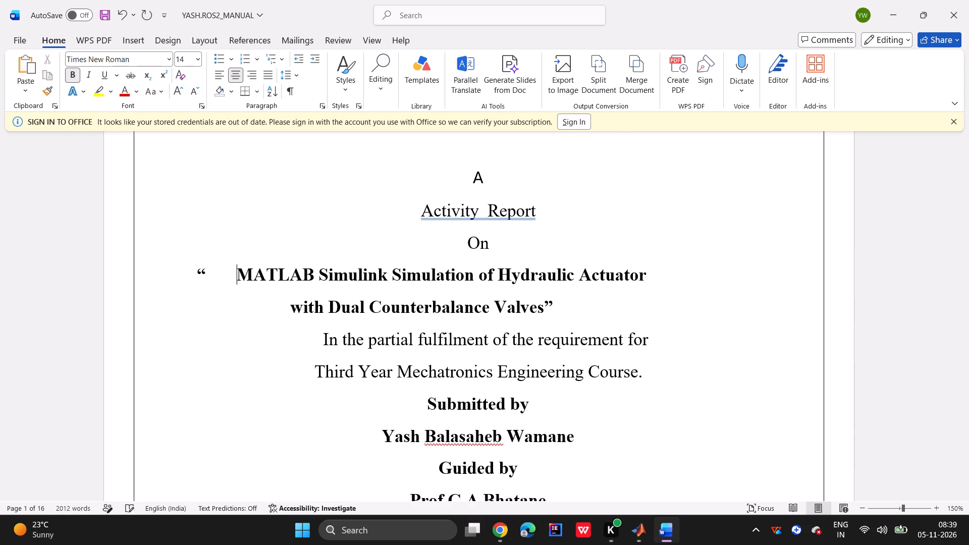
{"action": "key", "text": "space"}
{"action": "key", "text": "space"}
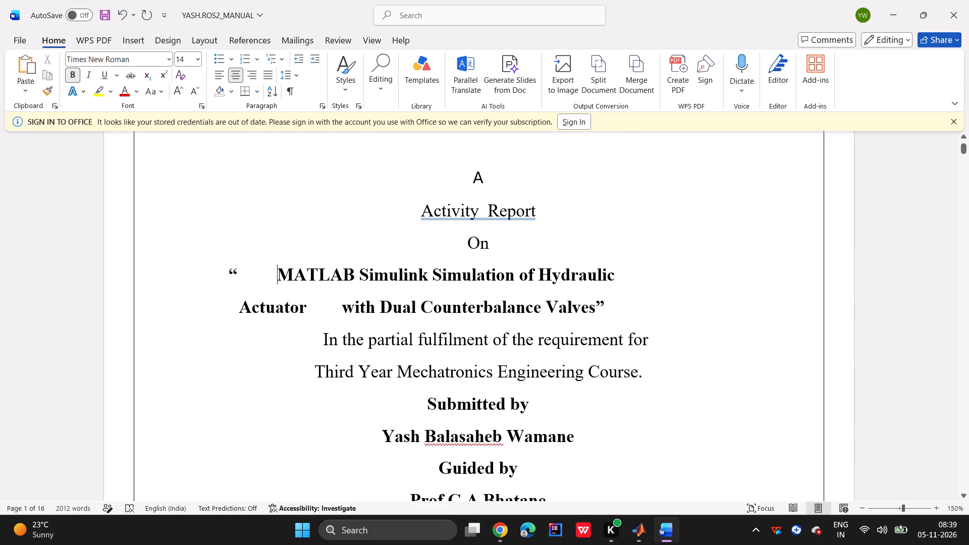
Shift the first line of the cover-page title by inserting eleven spaces before its opening quotation mark.
{"action": "left_click", "coordinate": [216, 275]}
{"action": "key", "text": "space"}
{"action": "key", "text": "space"}
{"action": "key", "text": "space"}
{"action": "key", "text": "space"}
{"action": "key", "text": "space"}
{"action": "key", "text": "space"}
{"action": "key", "text": "space"}
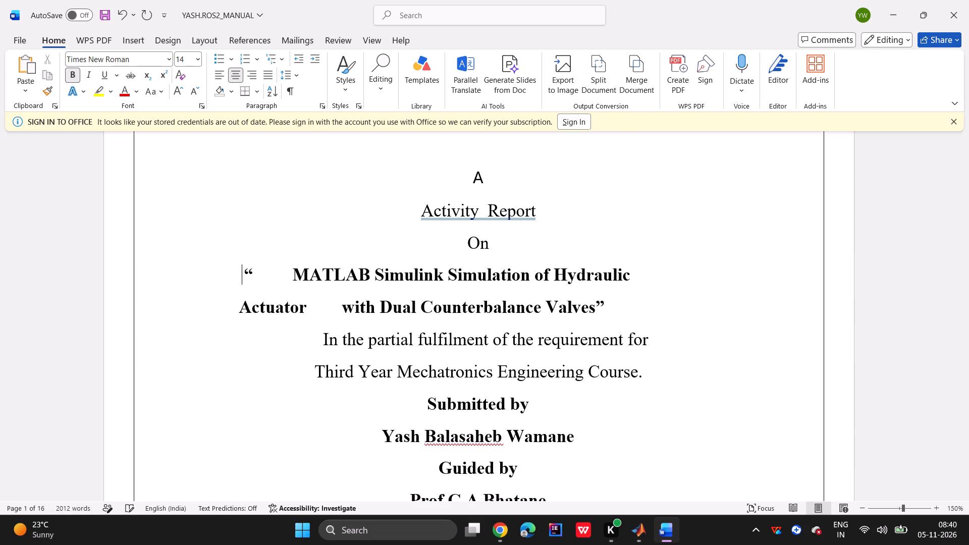
{"action": "key", "text": "space"}
{"action": "key", "text": "space"}
{"action": "key", "text": "space"}
{"action": "key", "text": "space"}
Insert five spaces before "Actuator" at the start of the title's second line.
{"action": "left_click", "coordinate": [224, 308]}
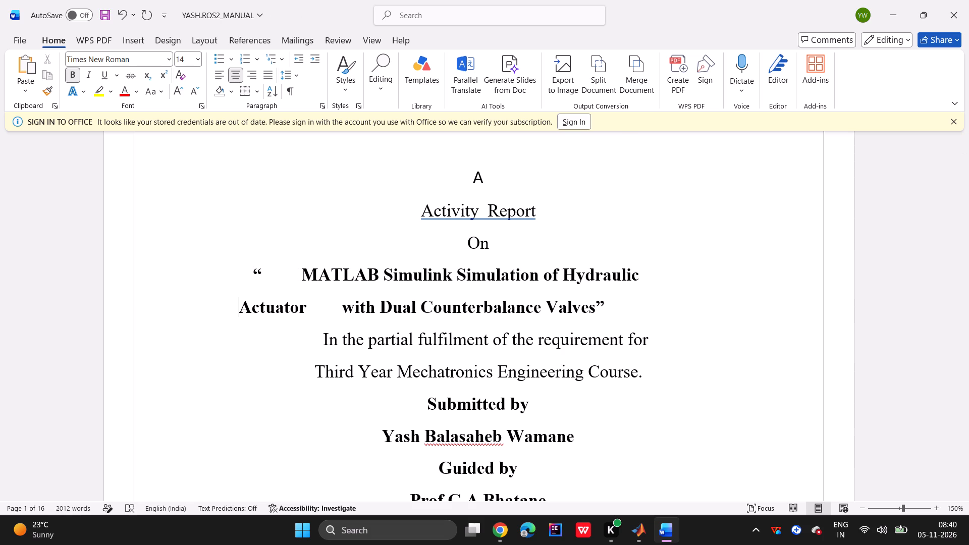
{"action": "key", "text": "space"}
{"action": "key", "text": "space"}
{"action": "key", "text": "space"}
{"action": "key", "text": "space"}
{"action": "key", "text": "space"}
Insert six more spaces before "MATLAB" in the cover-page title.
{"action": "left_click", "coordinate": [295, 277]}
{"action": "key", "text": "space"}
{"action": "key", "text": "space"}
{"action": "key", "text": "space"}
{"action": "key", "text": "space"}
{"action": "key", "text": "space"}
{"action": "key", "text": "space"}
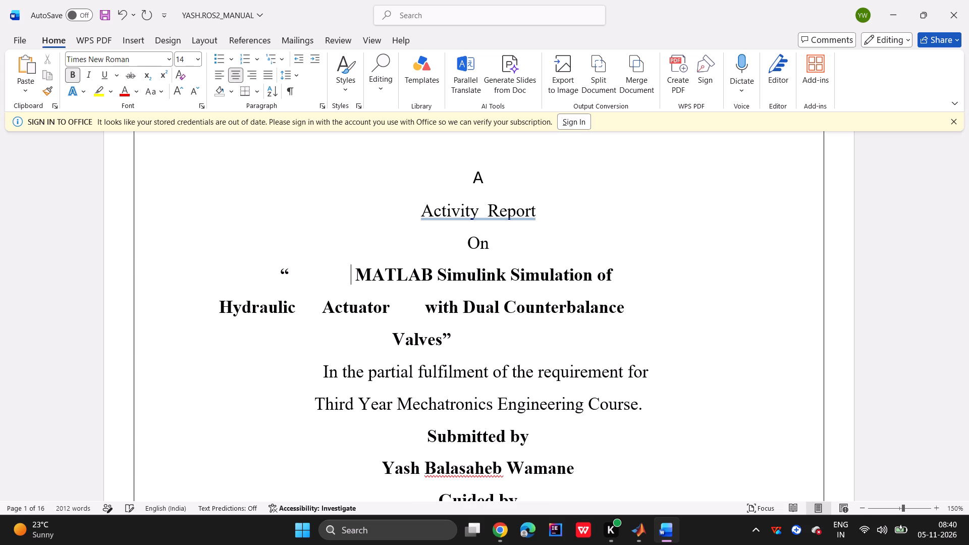
Delete the extra spaces between the opening quotation mark and "MATLAB" in the title, leaving a single space.
{"action": "key", "text": "BackSpace"}
{"action": "key", "text": "BackSpace"}
{"action": "key", "text": "BackSpace"}
{"action": "key", "text": "BackSpace"}
{"action": "key", "text": "BackSpace"}
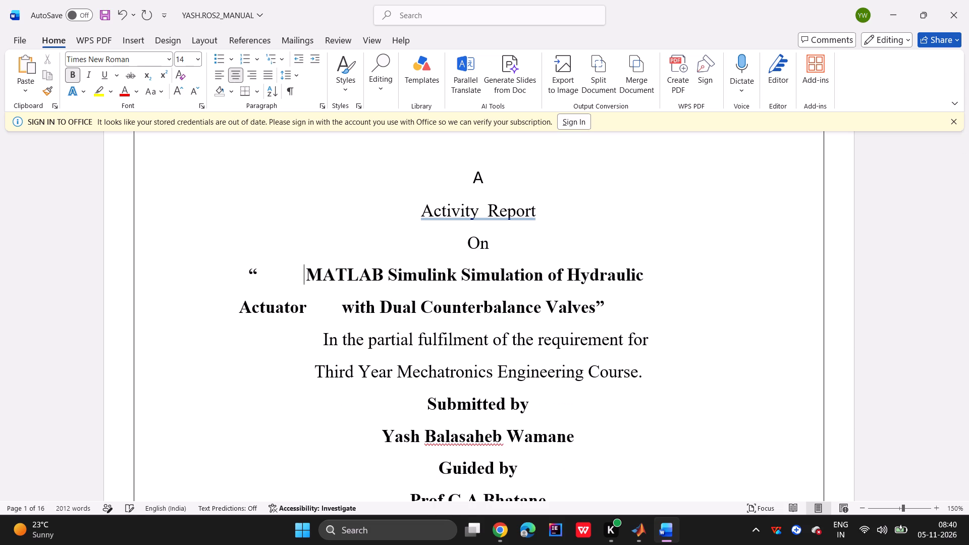
{"action": "key", "text": "BackSpace"}
{"action": "key", "text": "BackSpace"}
{"action": "key", "text": "BackSpace"}
{"action": "key", "text": "BackSpace"}
{"action": "key", "text": "BackSpace"}
{"action": "key", "text": "BackSpace"}
{"action": "key", "text": "BackSpace"}
{"action": "key", "text": "BackSpace"}
{"action": "key", "text": "BackSpace"}
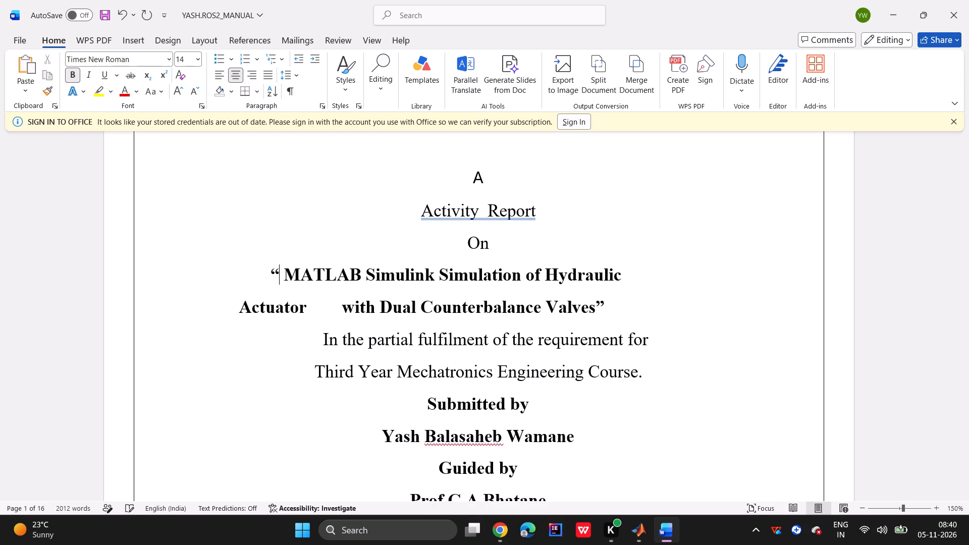
Copy the title text between the quotation marks, delete it, and paste it back in the same place.
{"action": "left_click_drag", "start_coordinate": [283, 272], "coordinate": [579, 306]}
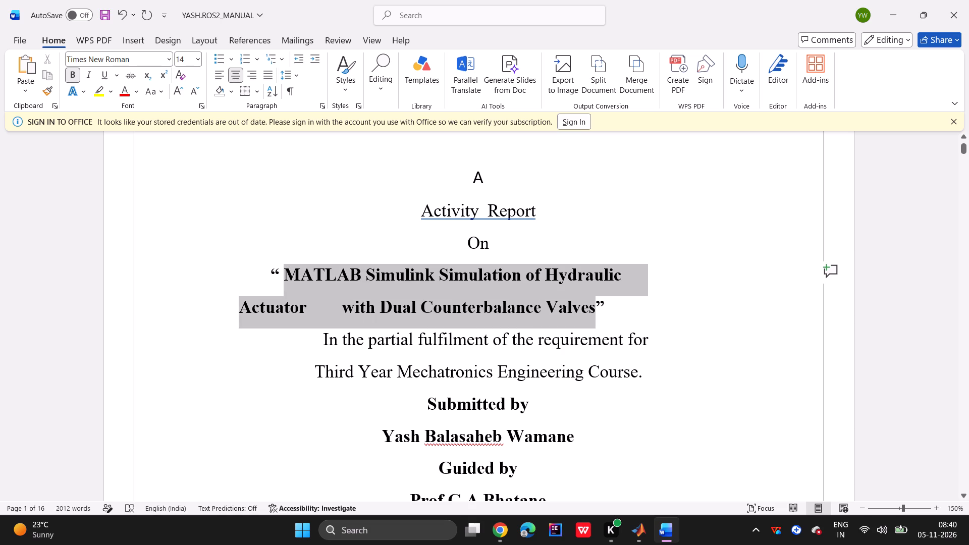
{"action": "left_click_drag", "start_coordinate": [579, 306], "coordinate": [583, 307]}
{"action": "key", "text": "ctrl+c"}
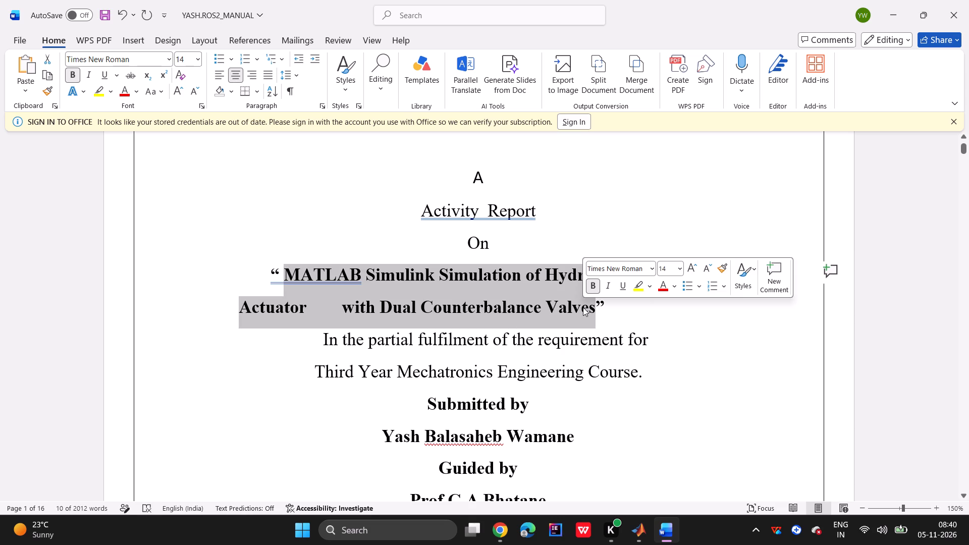
{"action": "key", "text": "BackSpace"}
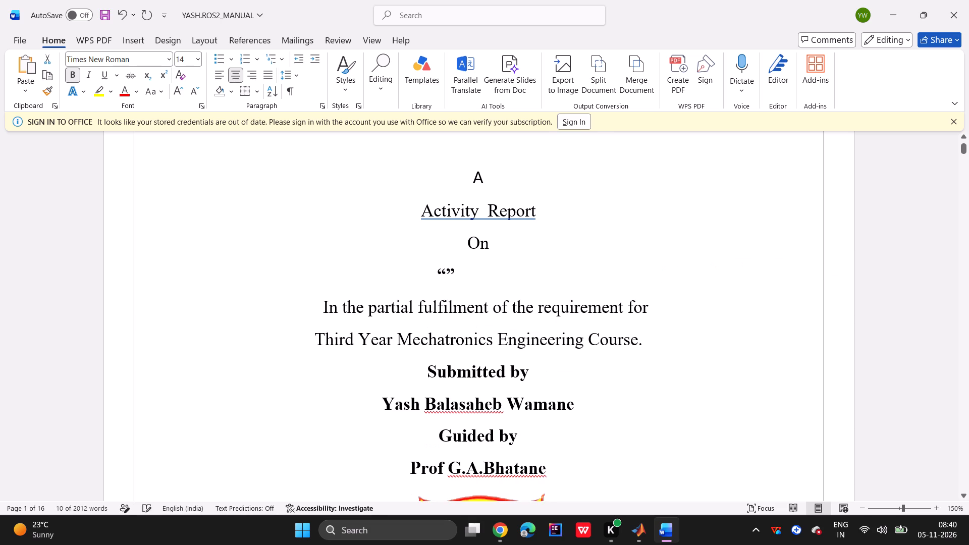
{"action": "key", "text": "ctrl+v"}
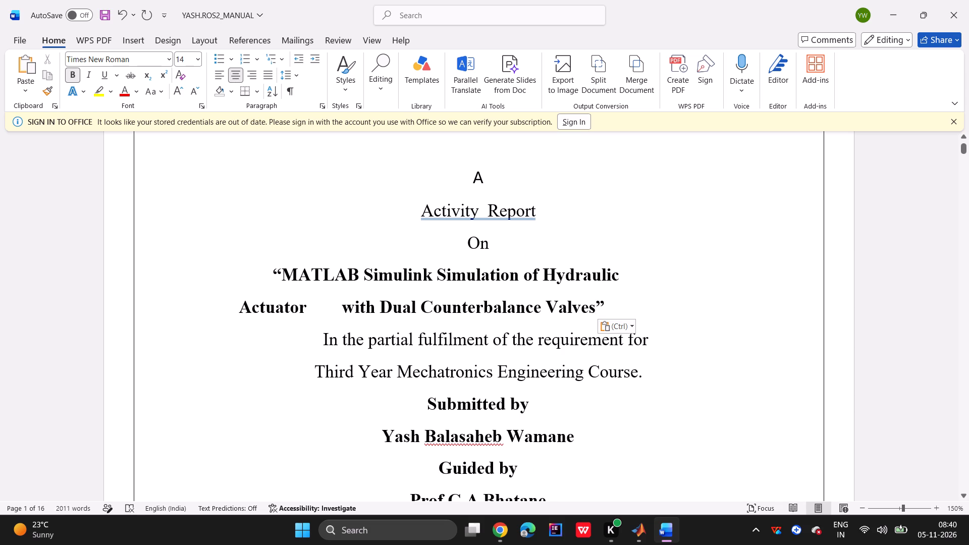
Set the font size of the cover-page title text, from "MATLAB" through the closing quotation mark, to 16.
{"action": "left_click_drag", "start_coordinate": [285, 278], "coordinate": [600, 331]}
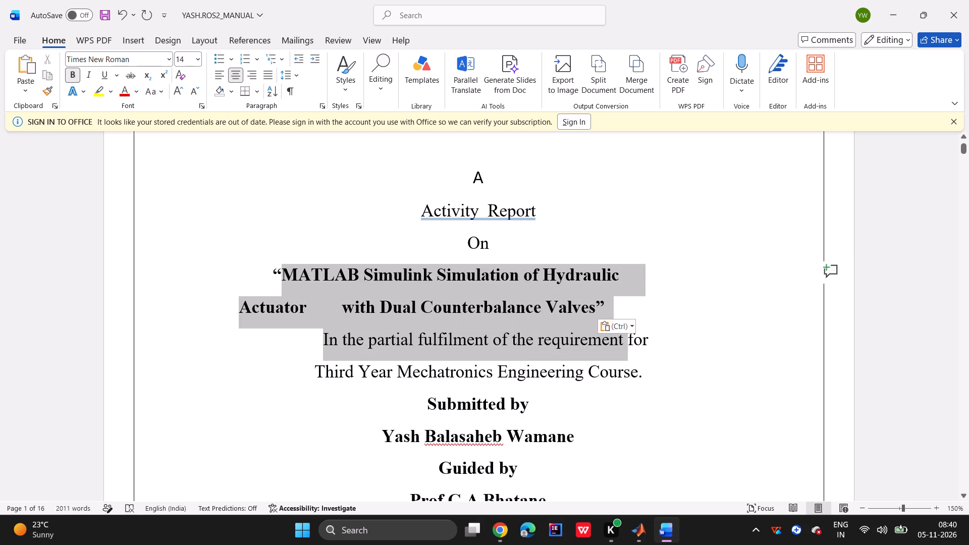
{"action": "left_click_drag", "start_coordinate": [600, 331], "coordinate": [603, 310]}
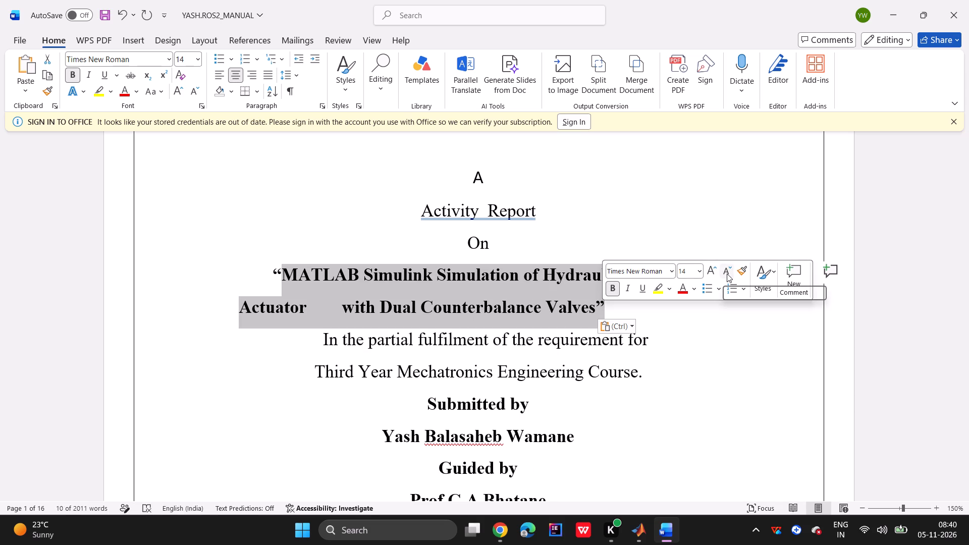
{"action": "left_click", "coordinate": [727, 274]}
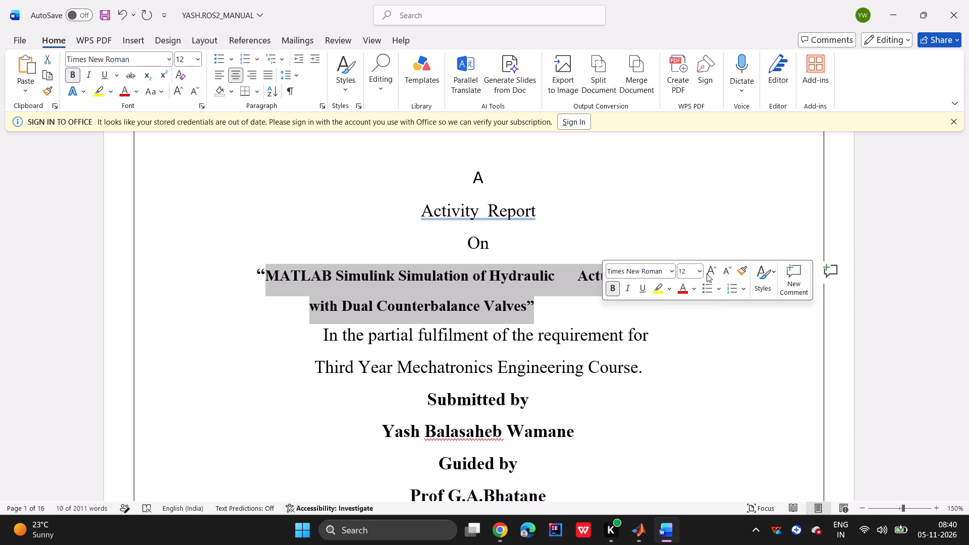
{"action": "left_click", "coordinate": [709, 268]}
{"action": "left_click", "coordinate": [709, 268]}
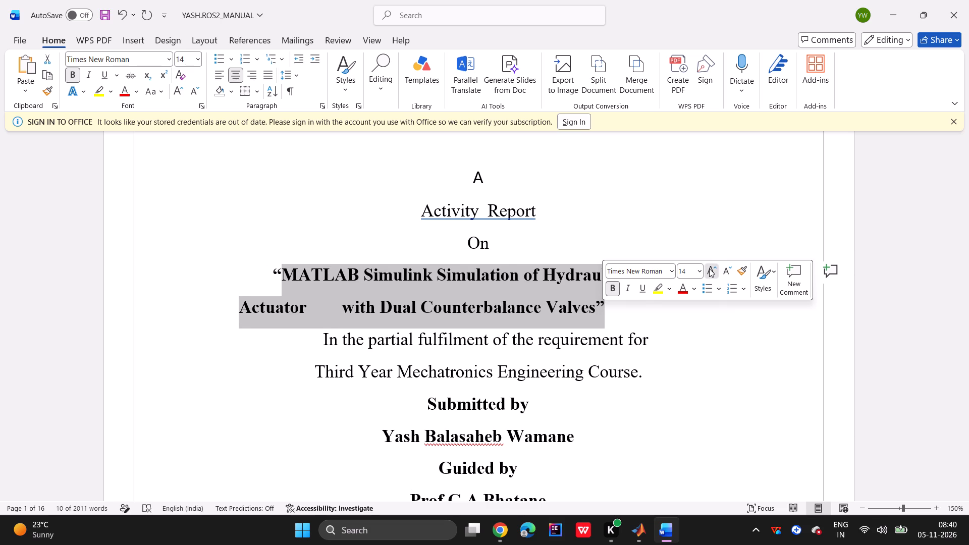
Examine the layout of the cover, certificate, declaration and index pages.
{"action": "scroll", "coordinate": [483, 331], "scroll_direction": "down", "scroll_amount": 3, "text": "ctrl"}
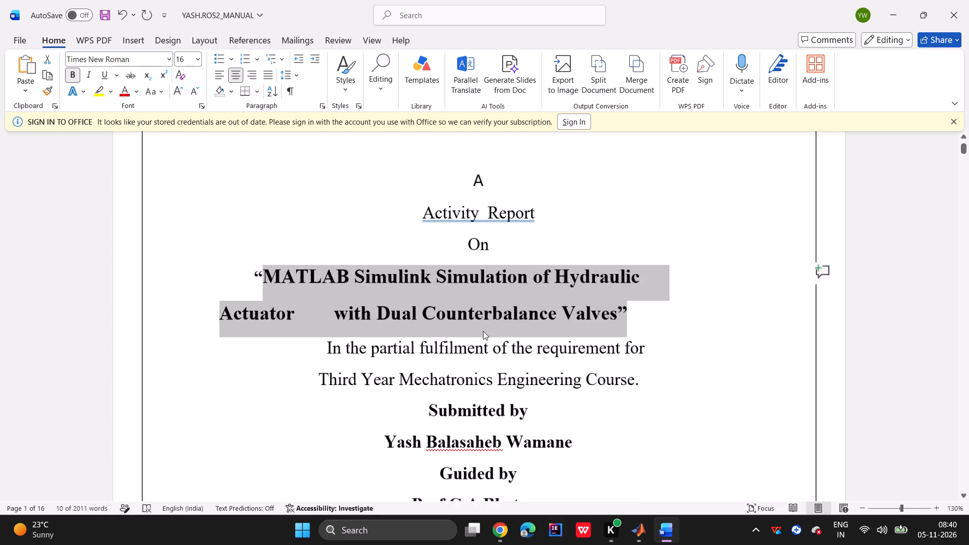
{"action": "scroll", "coordinate": [483, 331], "scroll_direction": "down", "scroll_amount": 2}
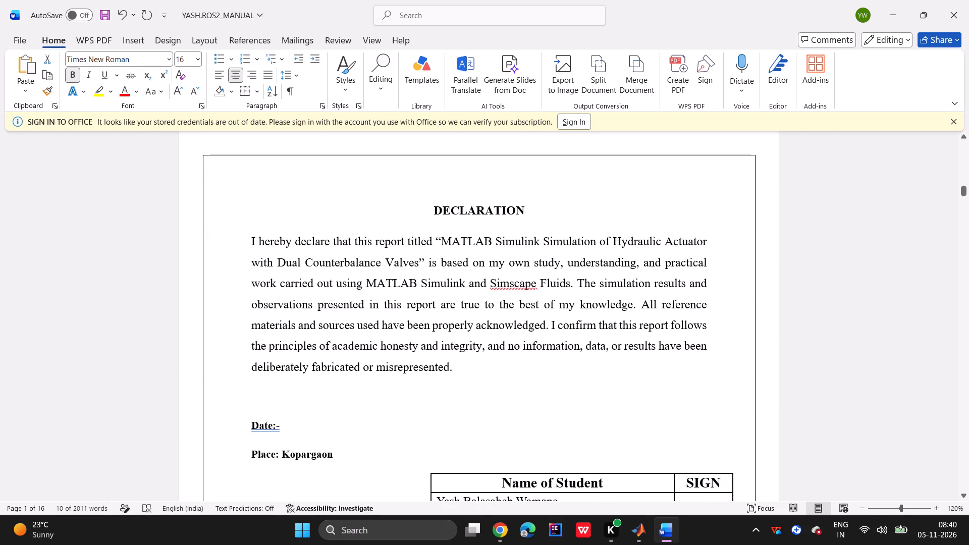
{"action": "scroll", "coordinate": [490, 350], "scroll_direction": "down", "scroll_amount": 5, "text": "ctrl"}
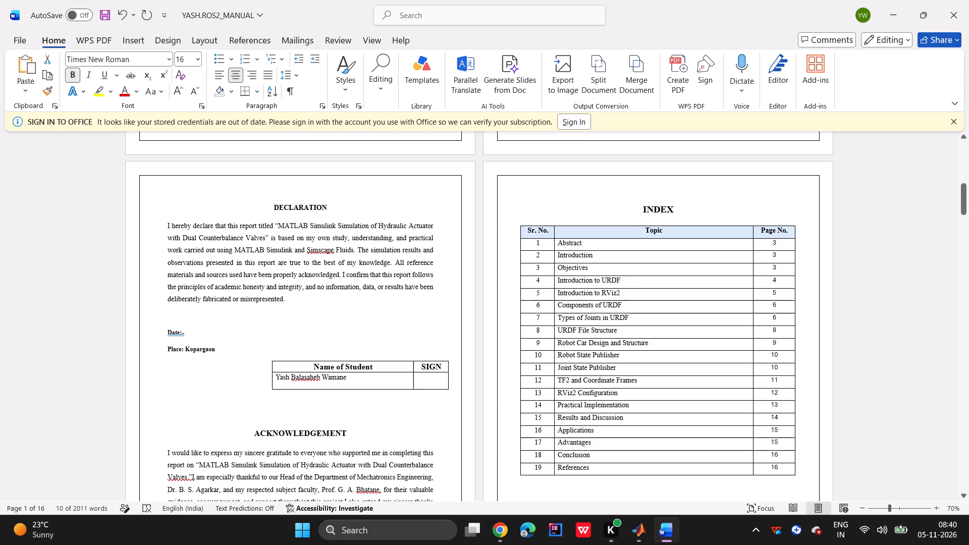
{"action": "scroll", "coordinate": [490, 350], "scroll_direction": "up", "scroll_amount": 2}
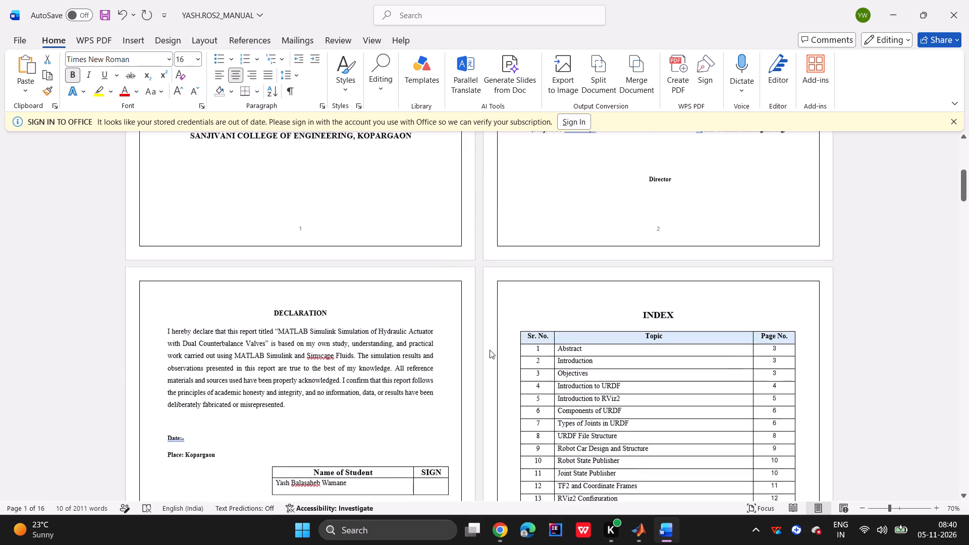
{"action": "scroll", "coordinate": [490, 350], "scroll_direction": "up", "scroll_amount": 3}
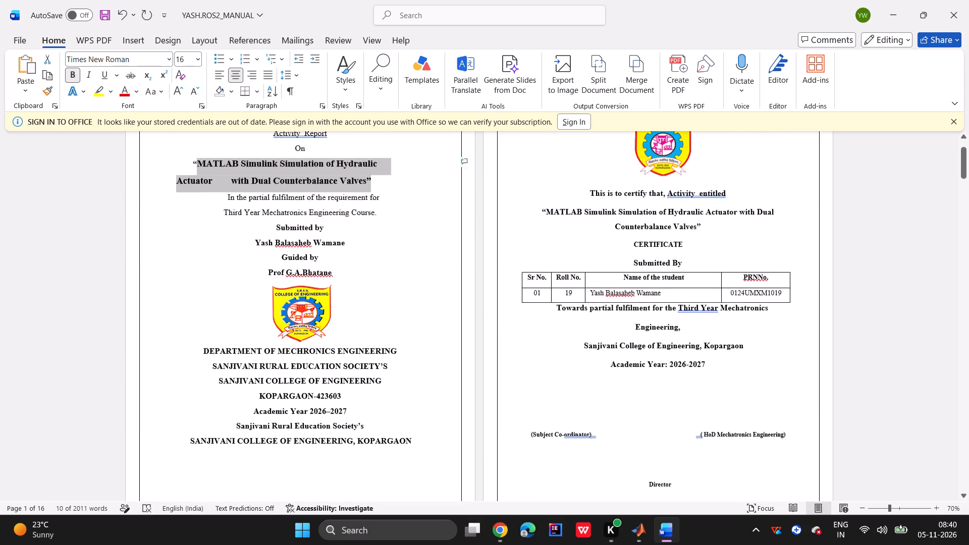
{"action": "scroll", "coordinate": [490, 350], "scroll_direction": "up", "scroll_amount": 1}
Insert three spaces before "Actuator" in the second line of the cover-page title.
{"action": "left_click", "coordinate": [93, 350]}
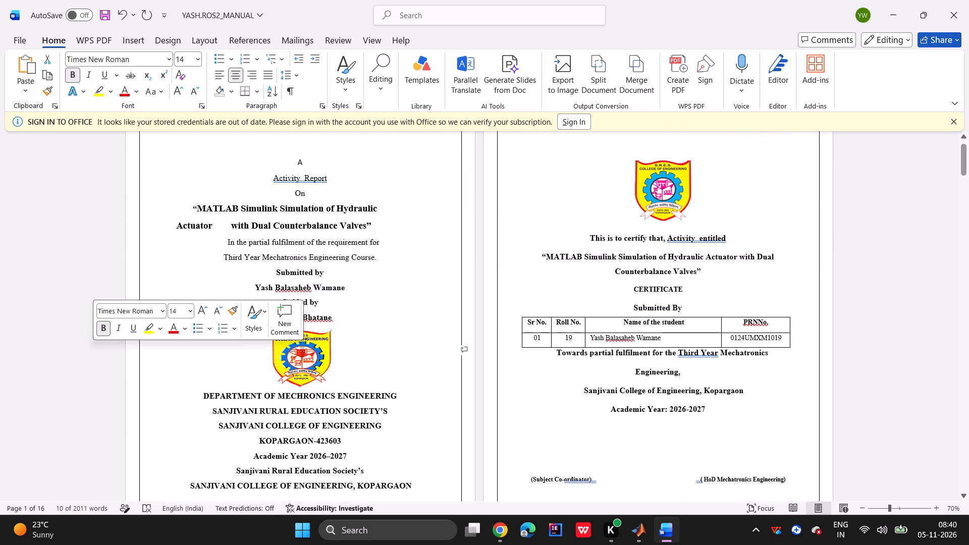
{"action": "left_click", "coordinate": [179, 226]}
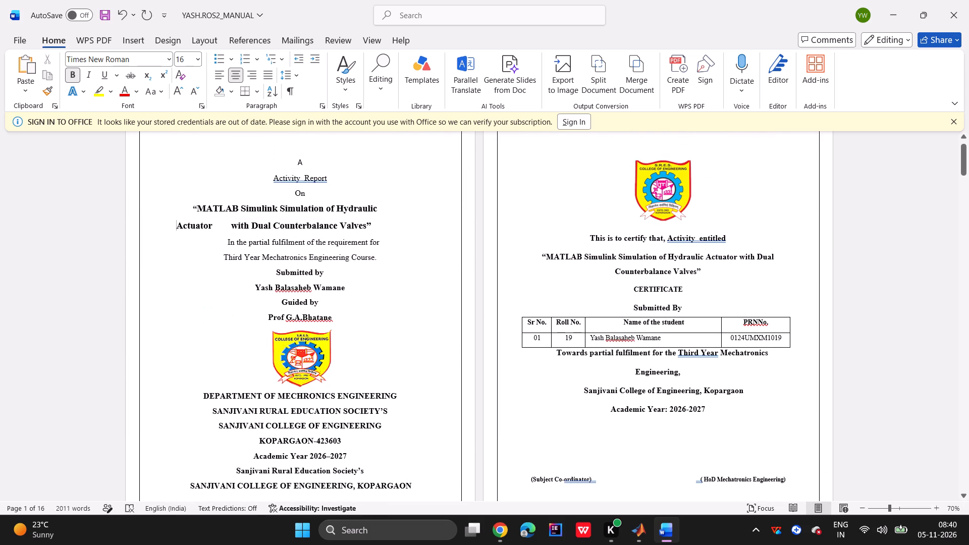
{"action": "left_click", "coordinate": [197, 211]}
{"action": "left_click", "coordinate": [178, 227]}
{"action": "key", "text": "space"}
{"action": "key", "text": "space"}
{"action": "key", "text": "space"}
Delete one of the extra spaces between "Actuator" and "with" in the cover-page title.
{"action": "left_click", "coordinate": [224, 229]}
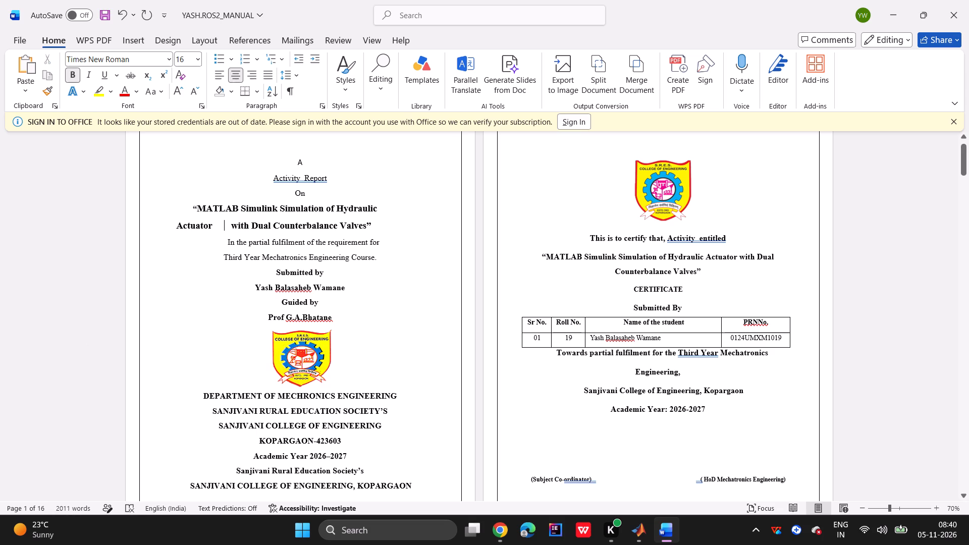
{"action": "key", "text": "BackSpace"}
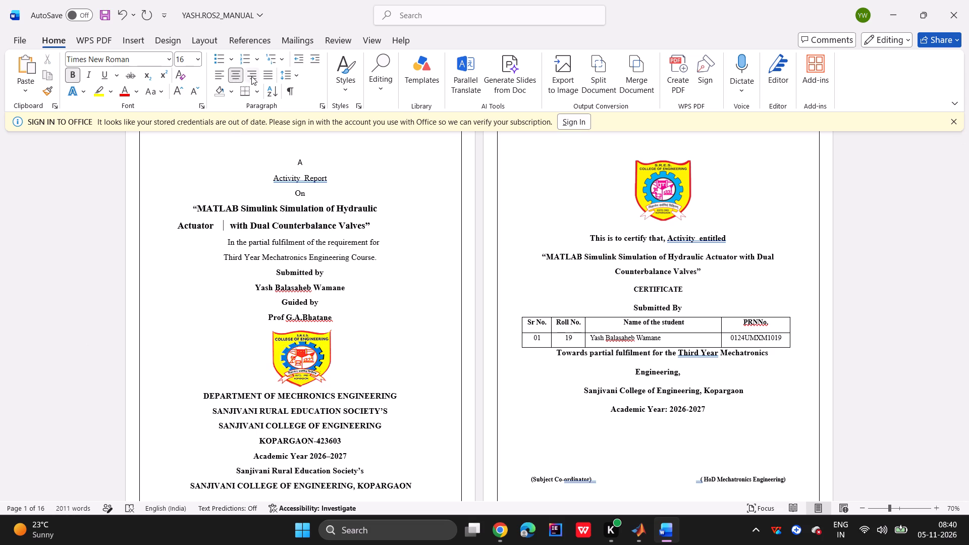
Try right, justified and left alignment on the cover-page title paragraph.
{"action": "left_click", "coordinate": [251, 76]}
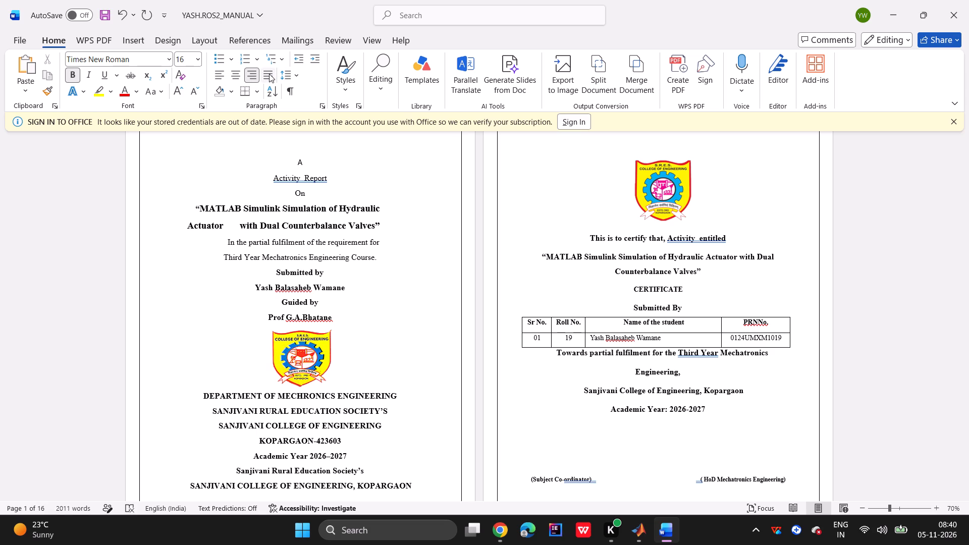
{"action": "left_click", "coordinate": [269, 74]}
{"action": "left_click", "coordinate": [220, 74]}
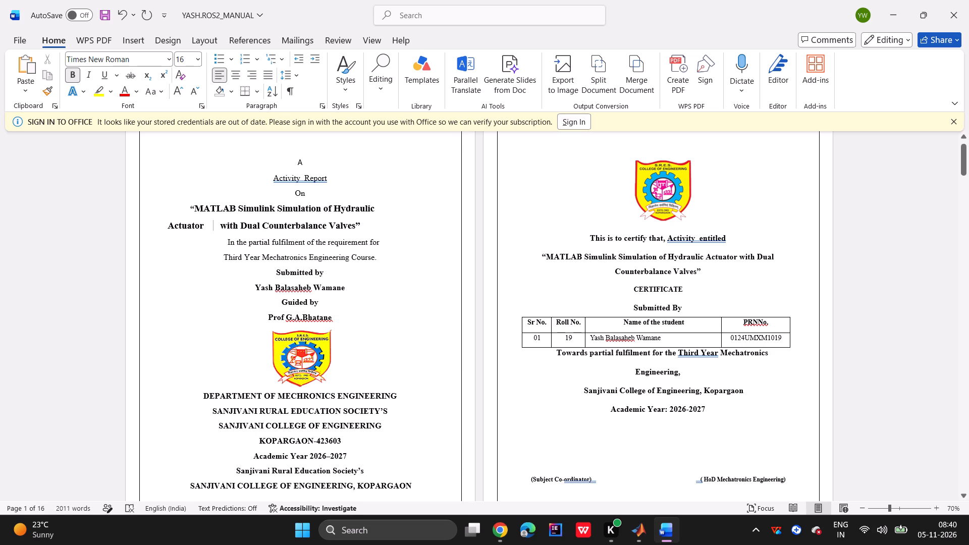
Centre the cover-page title by applying centre alignment to its second line, "Actuator with Dual Counterbalance Valves".
{"action": "left_click_drag", "start_coordinate": [168, 233], "coordinate": [362, 226]}
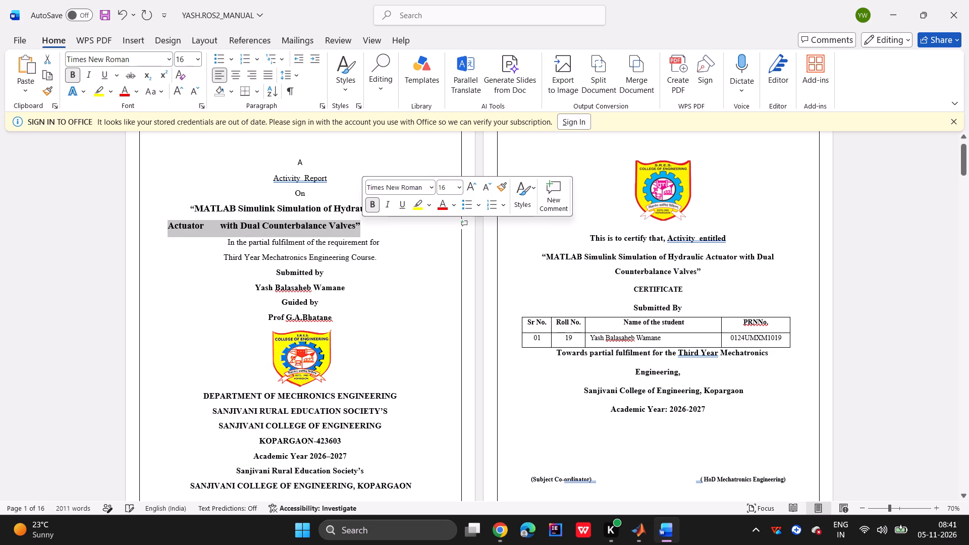
{"action": "left_click", "coordinate": [235, 77]}
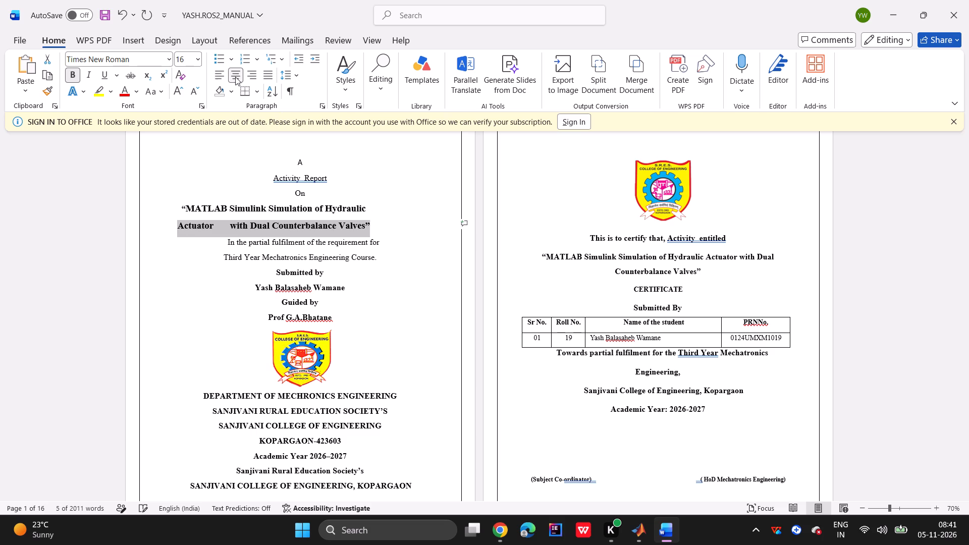
Right-align the two-line cover-page title paragraph, “MATLAB Simulink Simulation of Hydraulic Actuator with Dual Counterbalance Valves”.
{"action": "left_click", "coordinate": [248, 77]}
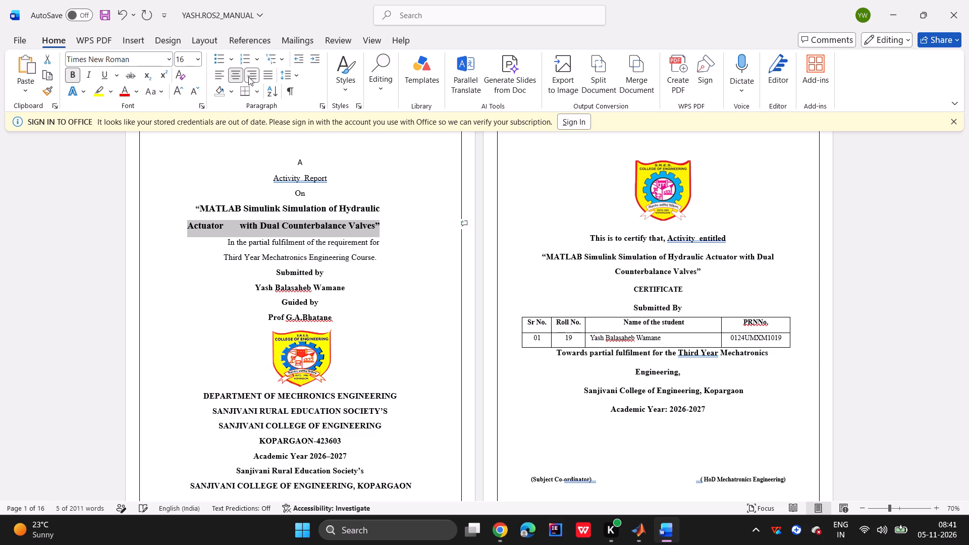
Delete the extra spaces between "Actuator" and "with" in the cover-page title, leaving a single space.
{"action": "left_click", "coordinate": [204, 228]}
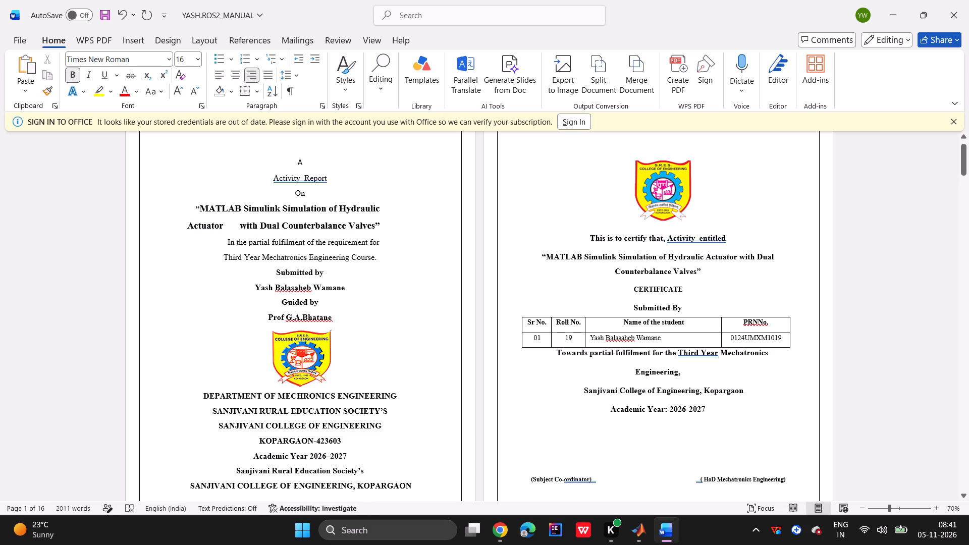
{"action": "left_click", "coordinate": [240, 228]}
{"action": "key", "text": "BackSpace"}
{"action": "key", "text": "BackSpace"}
{"action": "key", "text": "BackSpace"}
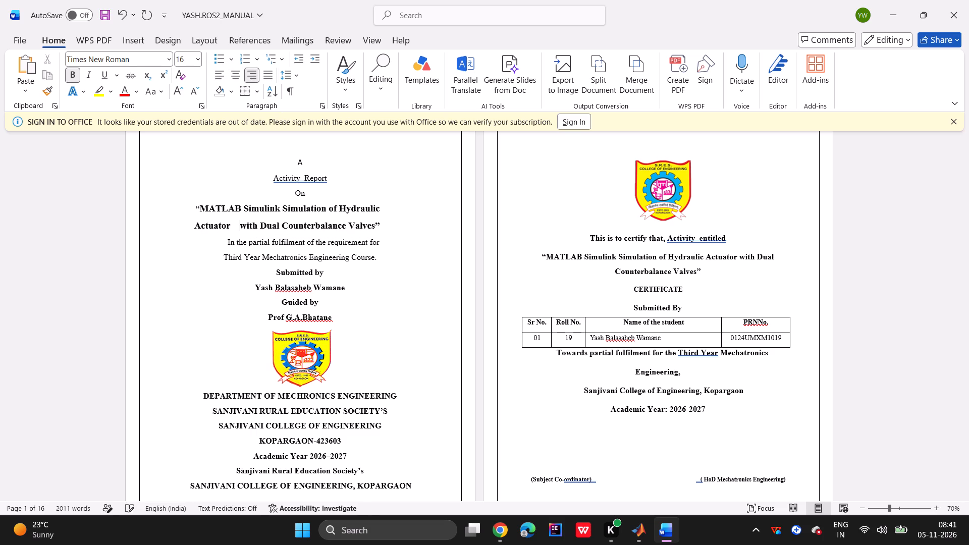
{"action": "key", "text": "BackSpace"}
{"action": "key", "text": "BackSpace"}
{"action": "key", "text": "BackSpace"}
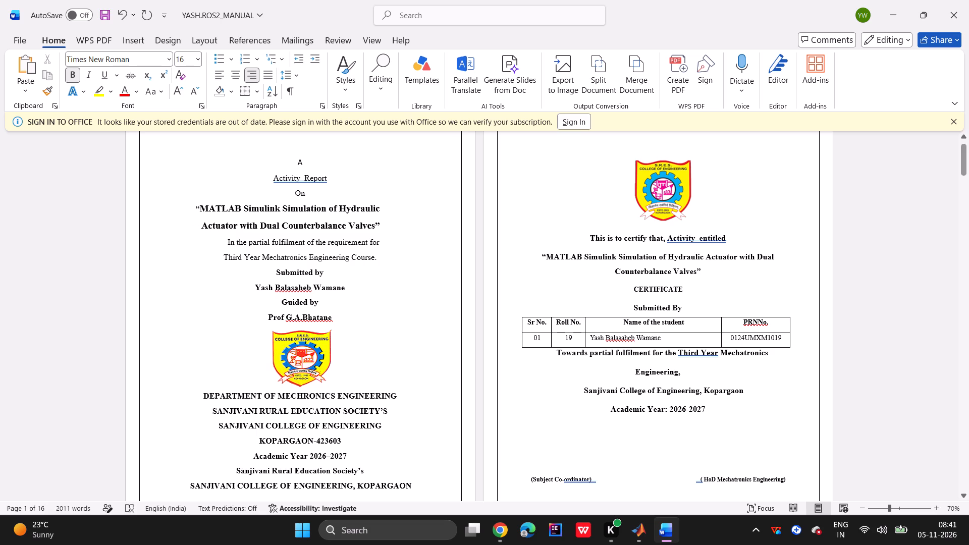
{"action": "left_click", "coordinate": [53, 273]}
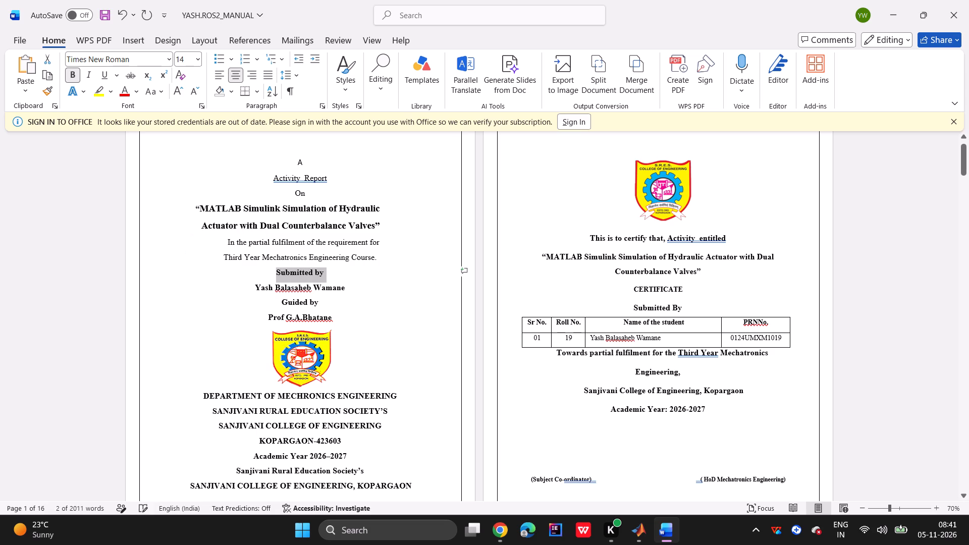
Look through the report's pages from the cover page to the final page, checking the content and layout of each section.
{"action": "scroll", "coordinate": [311, 392], "scroll_direction": "down", "scroll_amount": 1}
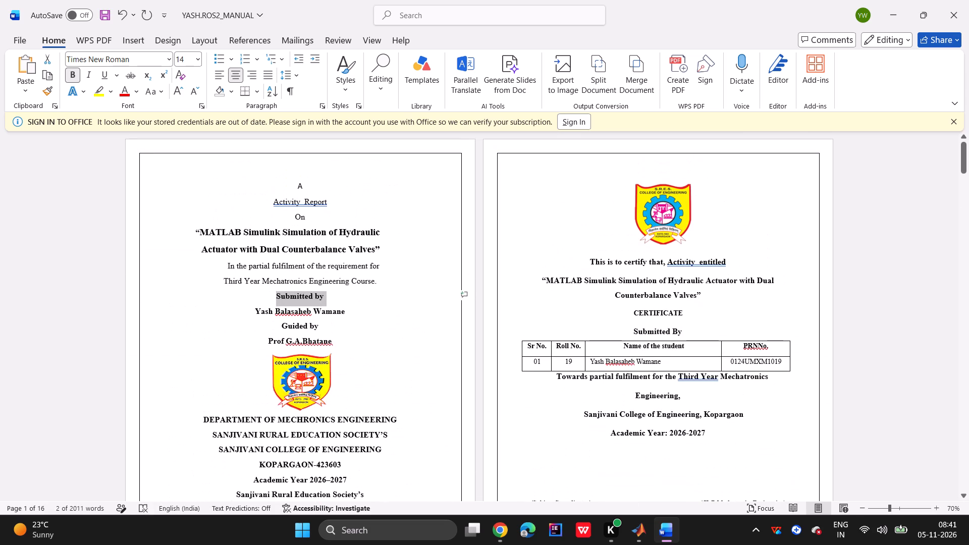
{"action": "scroll", "coordinate": [311, 392], "scroll_direction": "left", "scroll_amount": 1}
{"action": "scroll", "coordinate": [311, 392], "scroll_direction": "down", "scroll_amount": 2}
{"action": "scroll", "coordinate": [496, 474], "scroll_direction": "down", "scroll_amount": 2}
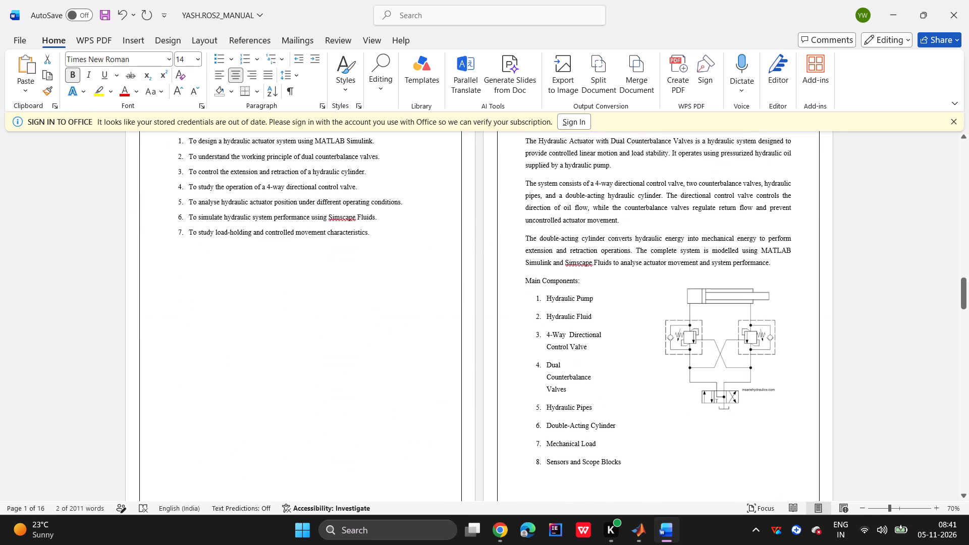
{"action": "scroll", "coordinate": [496, 474], "scroll_direction": "down", "scroll_amount": 2}
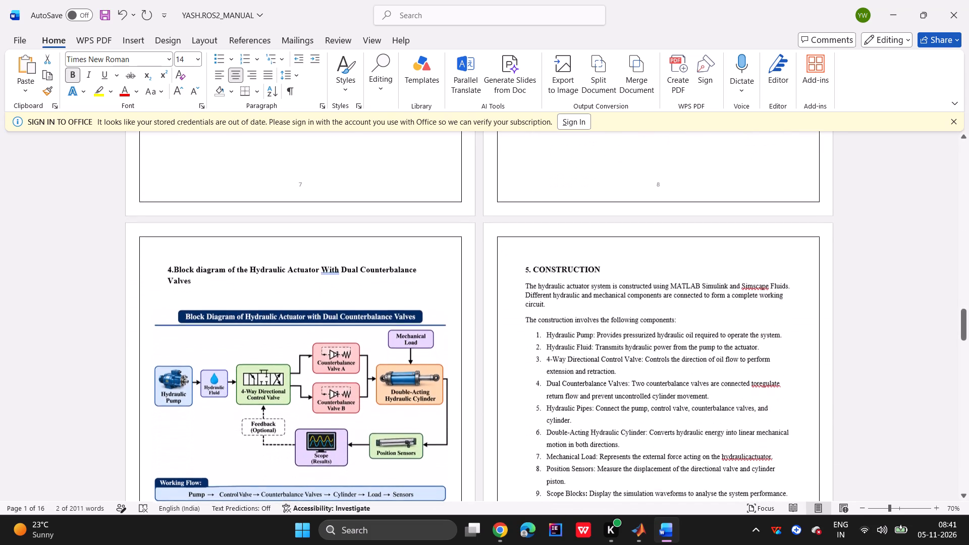
{"action": "scroll", "coordinate": [496, 474], "scroll_direction": "down", "scroll_amount": 1}
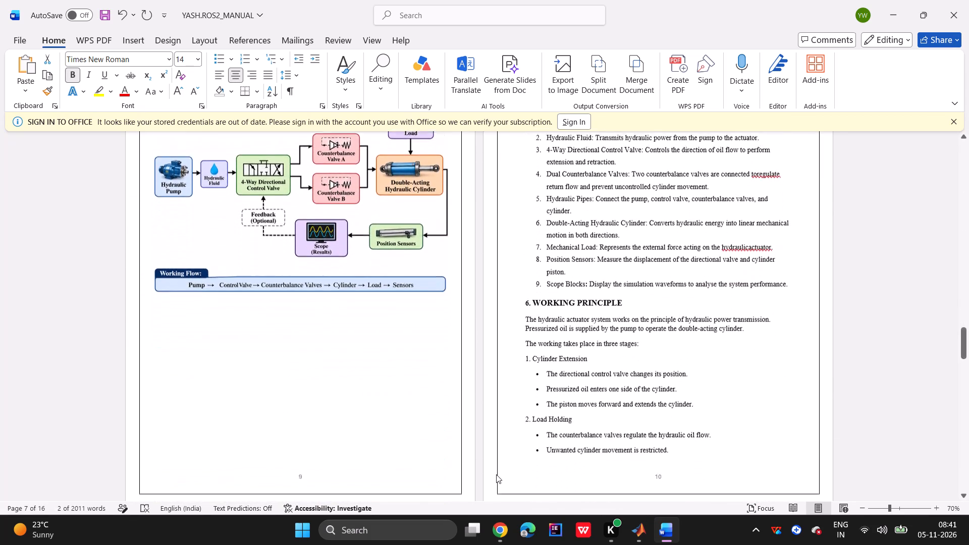
{"action": "scroll", "coordinate": [496, 474], "scroll_direction": "down", "scroll_amount": 3}
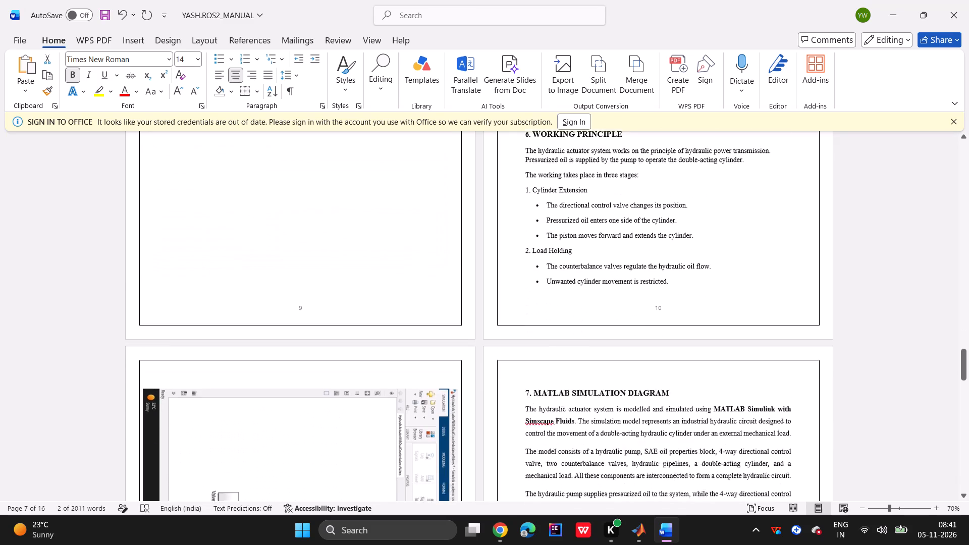
{"action": "scroll", "coordinate": [496, 474], "scroll_direction": "down", "scroll_amount": 2}
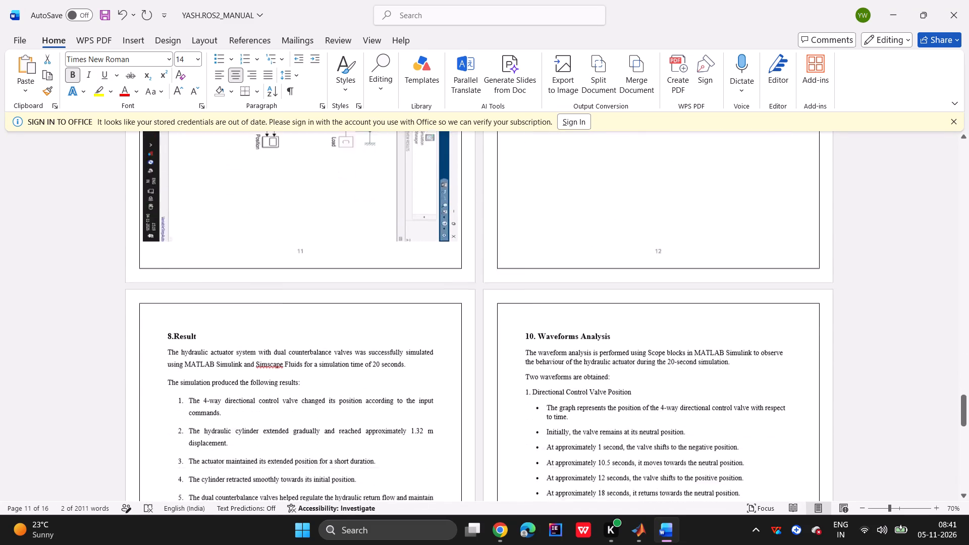
{"action": "scroll", "coordinate": [496, 474], "scroll_direction": "down", "scroll_amount": 2}
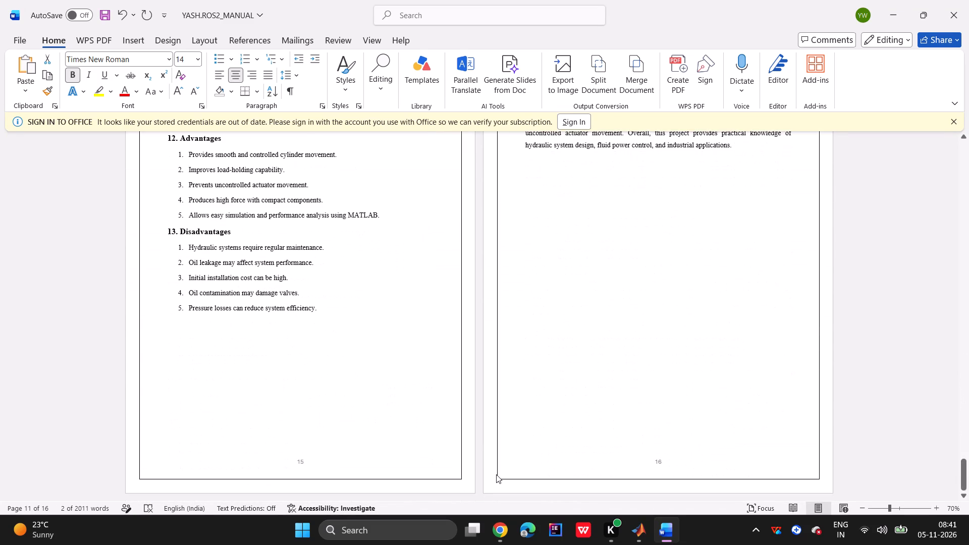
{"action": "scroll", "coordinate": [496, 474], "scroll_direction": "up", "scroll_amount": 1}
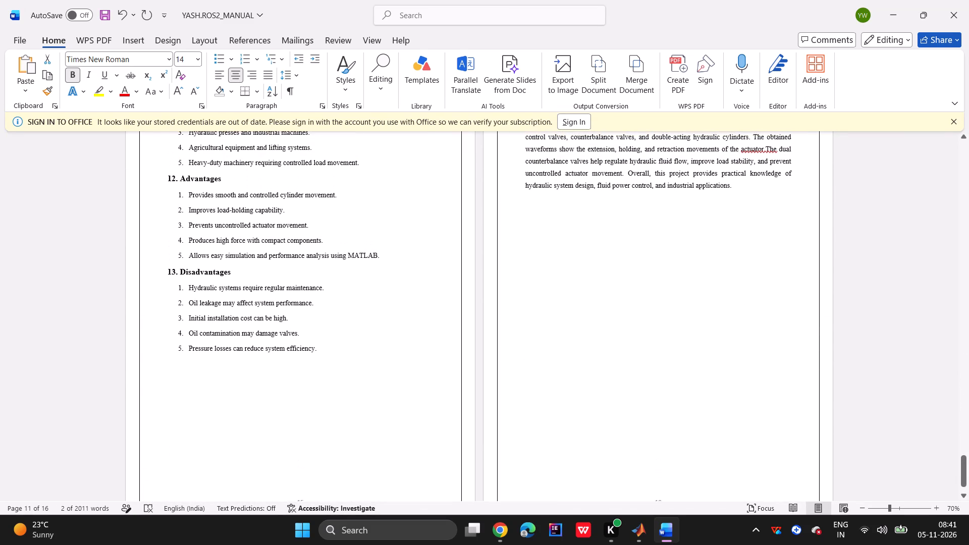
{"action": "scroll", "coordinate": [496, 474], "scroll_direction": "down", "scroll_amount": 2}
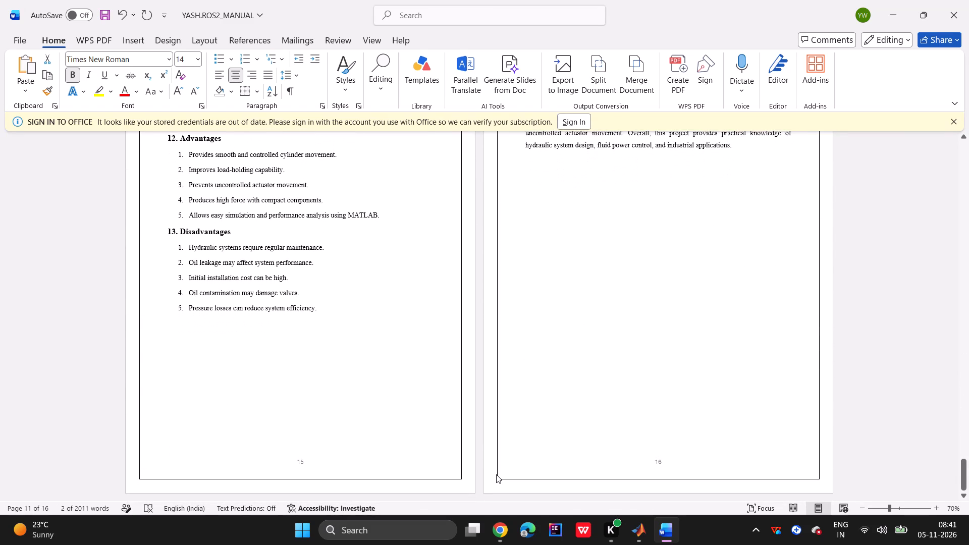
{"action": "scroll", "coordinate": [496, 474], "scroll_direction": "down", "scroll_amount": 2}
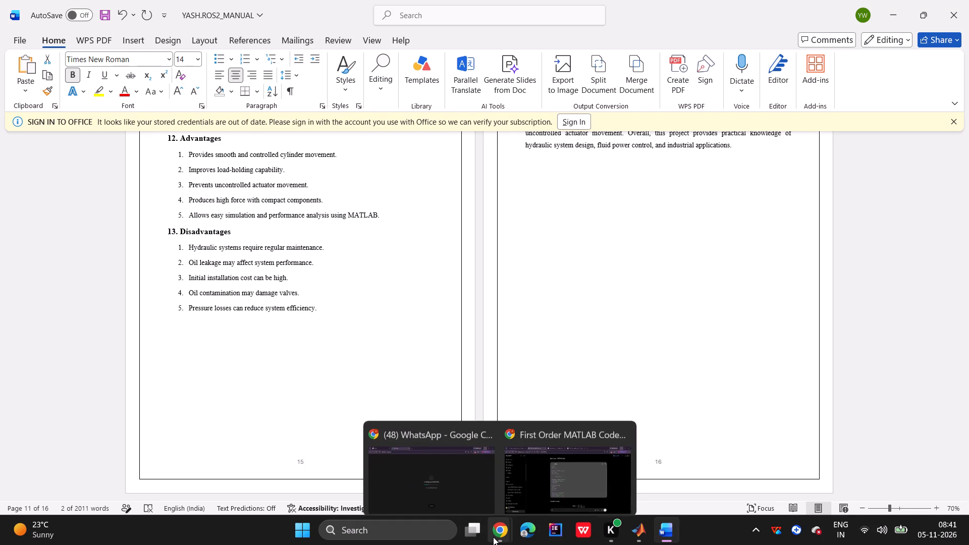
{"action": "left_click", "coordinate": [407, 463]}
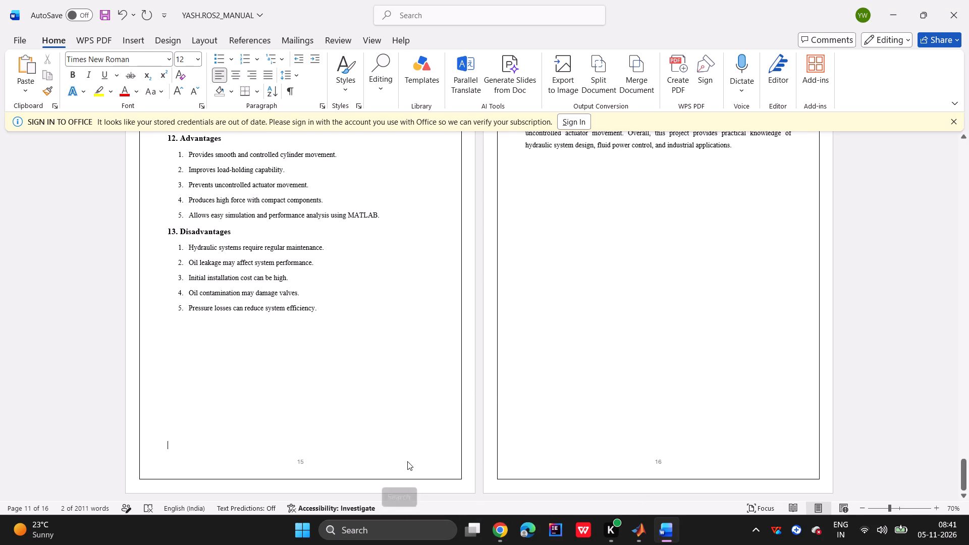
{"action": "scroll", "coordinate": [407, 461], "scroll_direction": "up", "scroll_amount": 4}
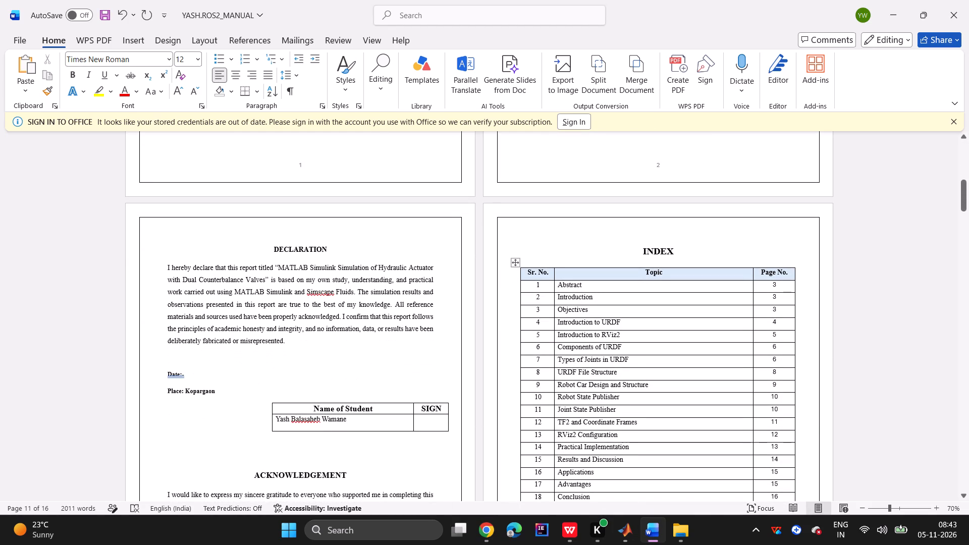
{"action": "left_click_drag", "start_coordinate": [597, 249], "coordinate": [718, 310]}
{"action": "key", "text": "ctrl+v"}
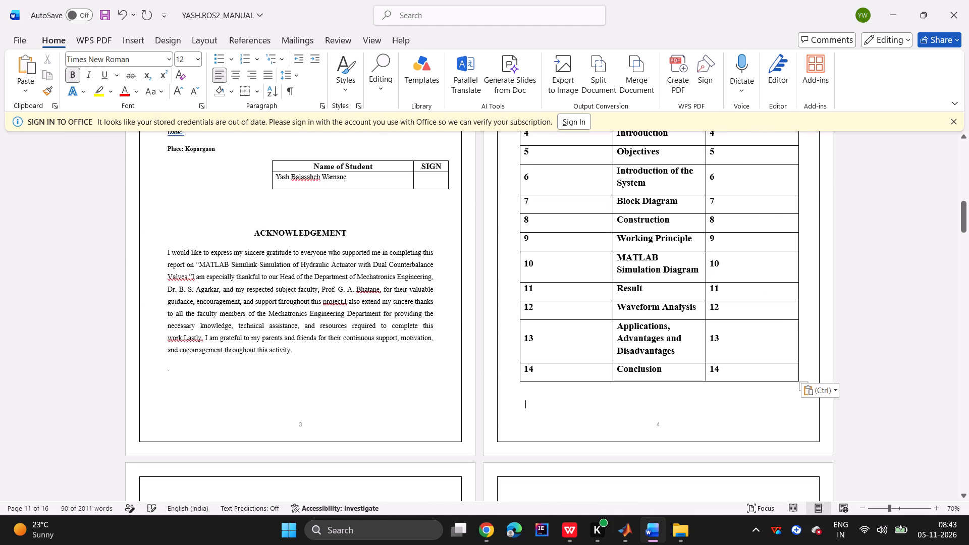
Reduce the font size of the entire pasted index table by one increment and remove its bold formatting.
{"action": "scroll", "coordinate": [718, 310], "scroll_direction": "up", "scroll_amount": 2}
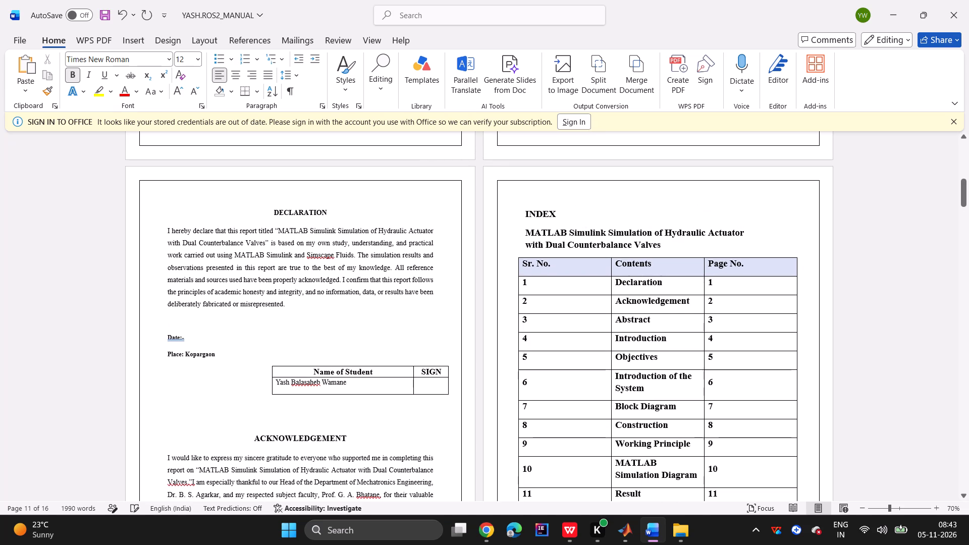
{"action": "left_click_drag", "start_coordinate": [555, 275], "coordinate": [660, 472]}
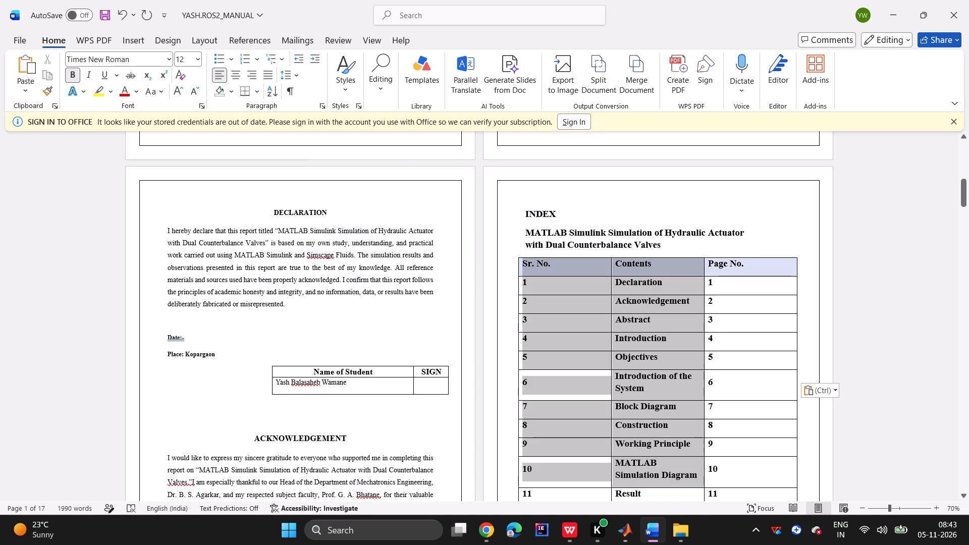
{"action": "left_click_drag", "start_coordinate": [660, 472], "coordinate": [721, 387]}
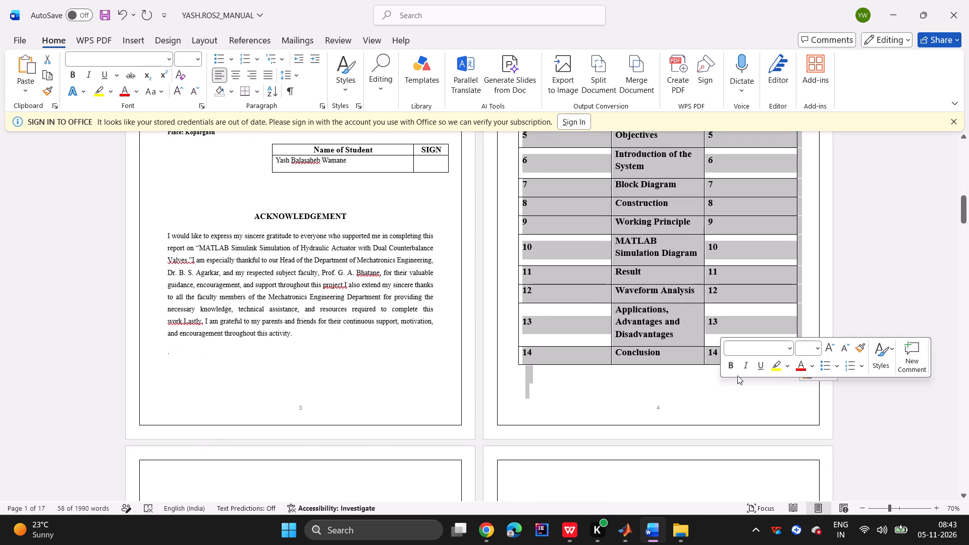
{"action": "left_click", "coordinate": [844, 346]}
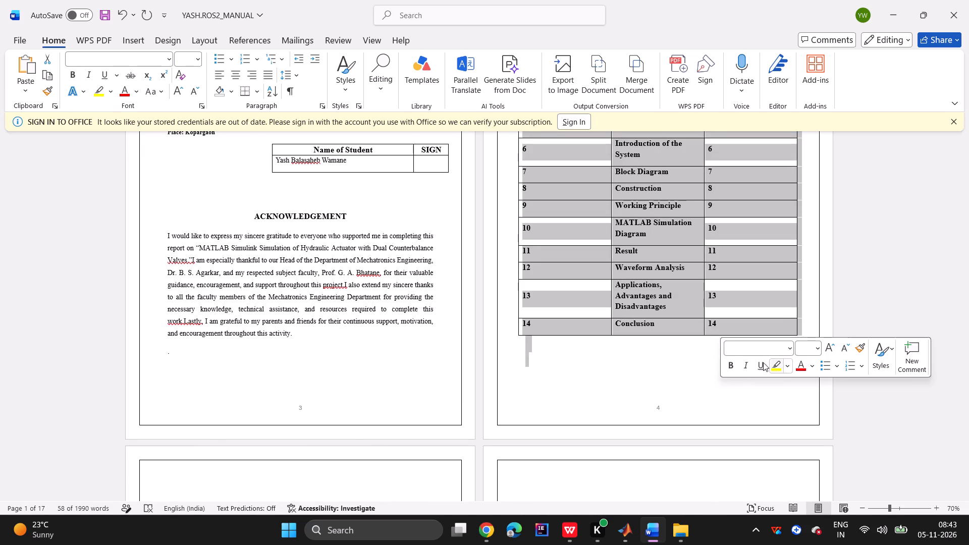
{"action": "left_click", "coordinate": [732, 366]}
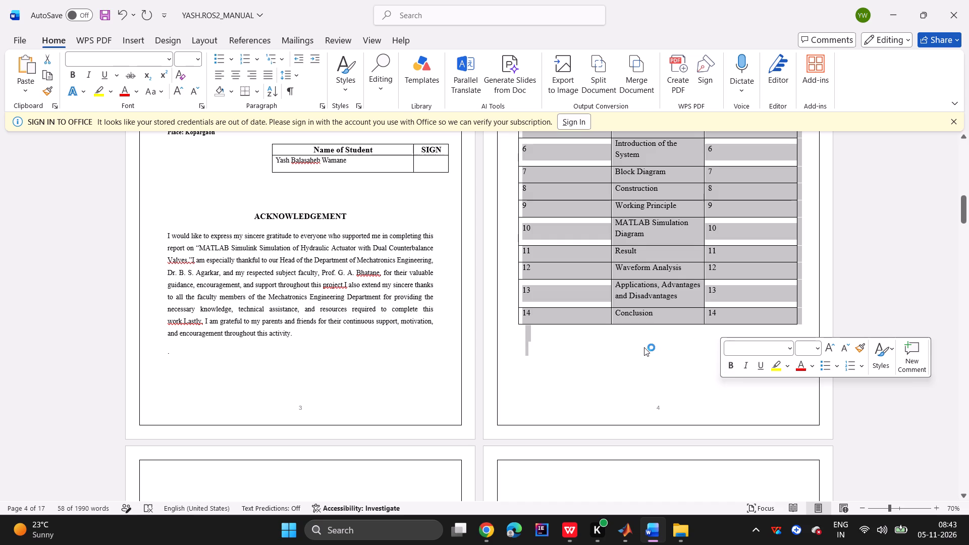
Set the "INDEX" heading above the table to 14 pt.
{"action": "scroll", "coordinate": [644, 347], "scroll_direction": "up", "scroll_amount": 1}
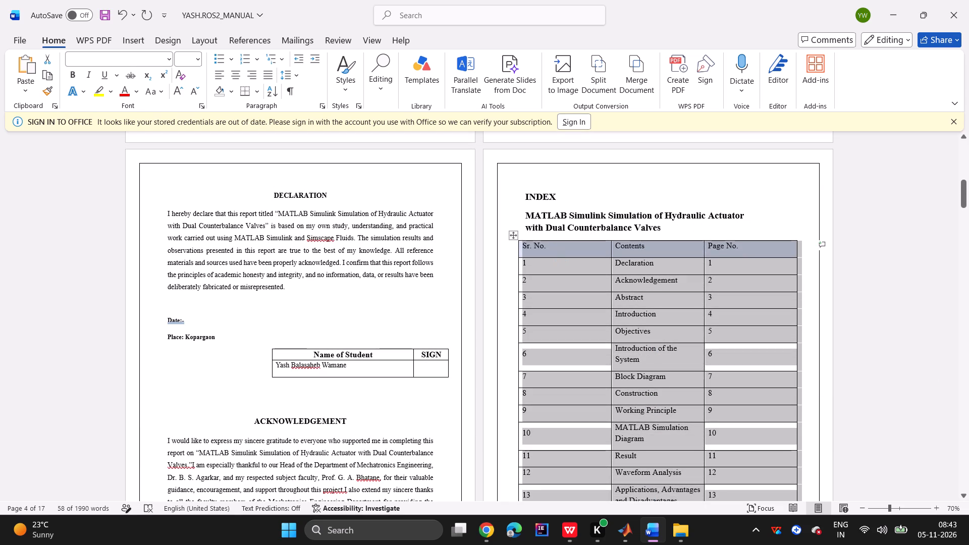
{"action": "left_click", "coordinate": [574, 198]}
{"action": "left_click_drag", "start_coordinate": [574, 198], "coordinate": [525, 199]}
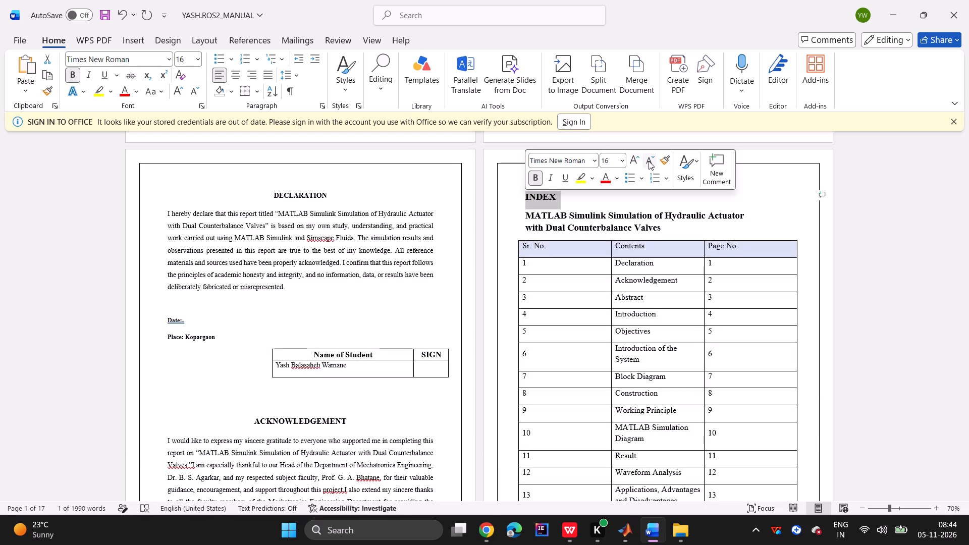
{"action": "left_click", "coordinate": [649, 161]}
{"action": "left_click", "coordinate": [649, 161]}
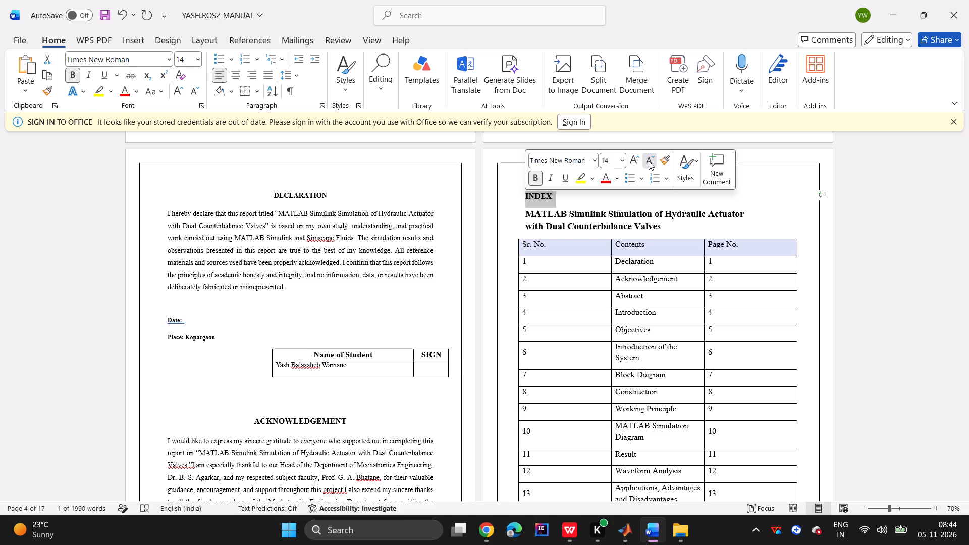
{"action": "left_click", "coordinate": [633, 161]}
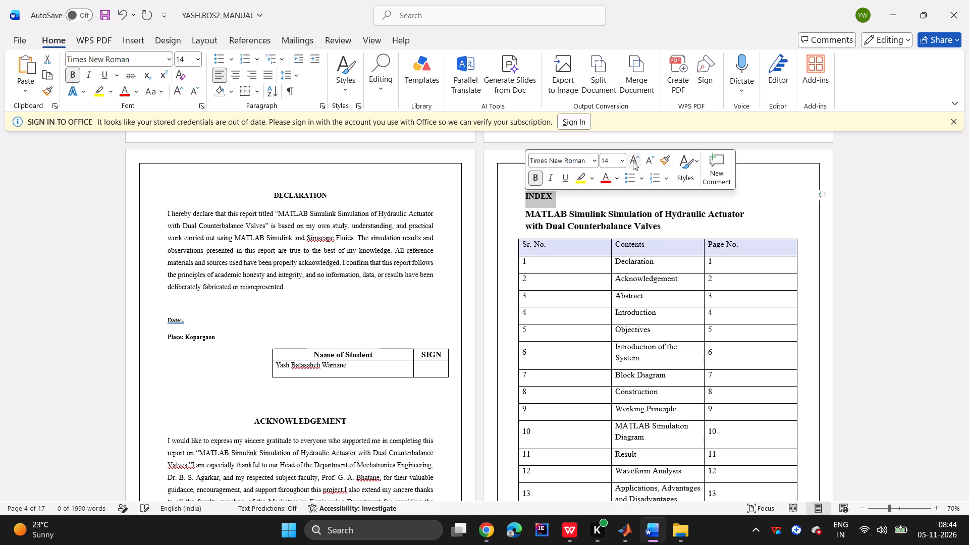
Set the two-line project title beneath the "INDEX" heading to 14 pt.
{"action": "left_click_drag", "start_coordinate": [524, 209], "coordinate": [599, 217]}
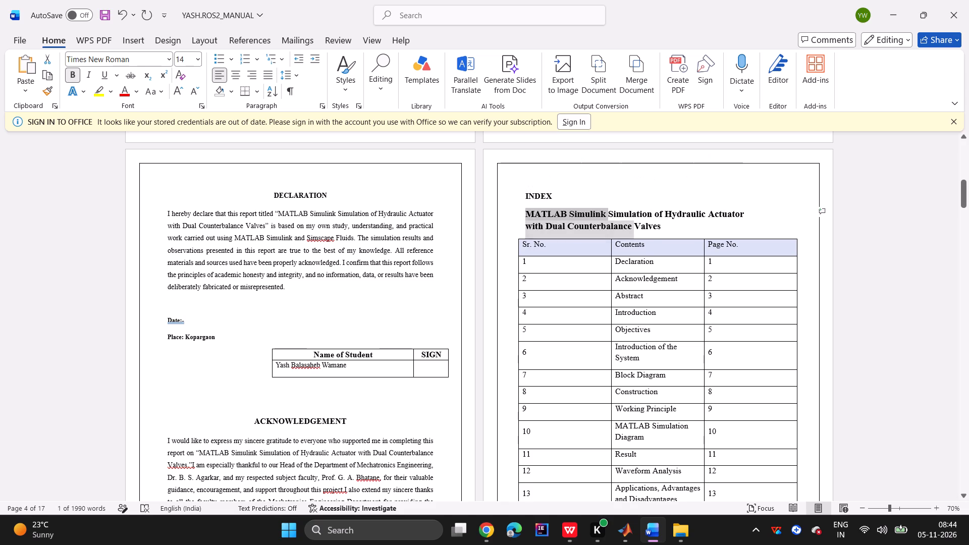
{"action": "left_click_drag", "start_coordinate": [599, 217], "coordinate": [651, 225]}
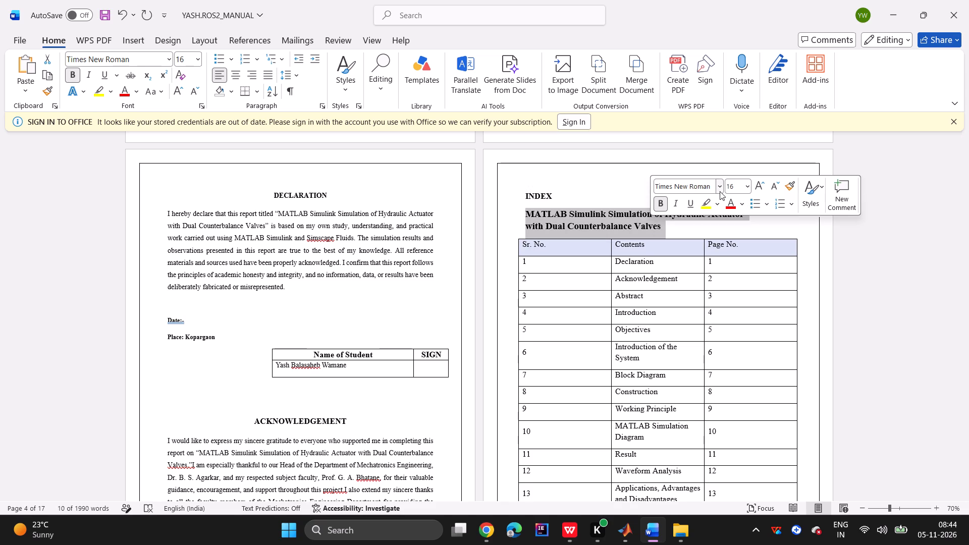
{"action": "left_click", "coordinate": [773, 184]}
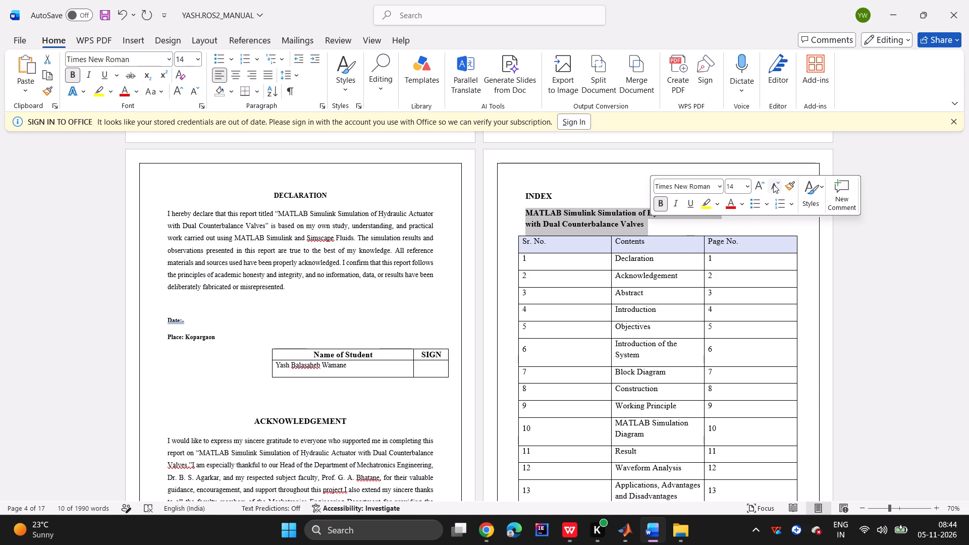
Delete the two-line project title between the "INDEX" heading and the index table.
{"action": "left_click", "coordinate": [237, 79]}
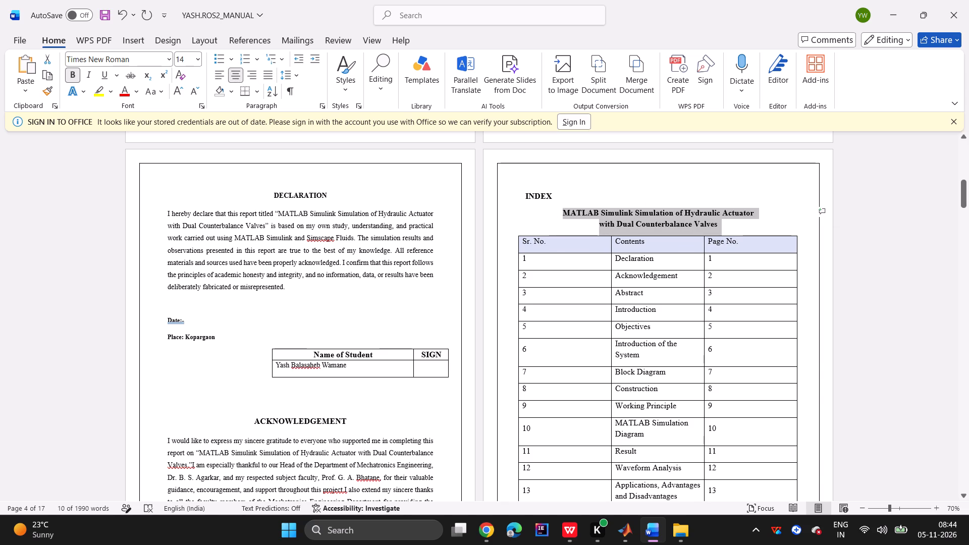
{"action": "key", "text": "Delete"}
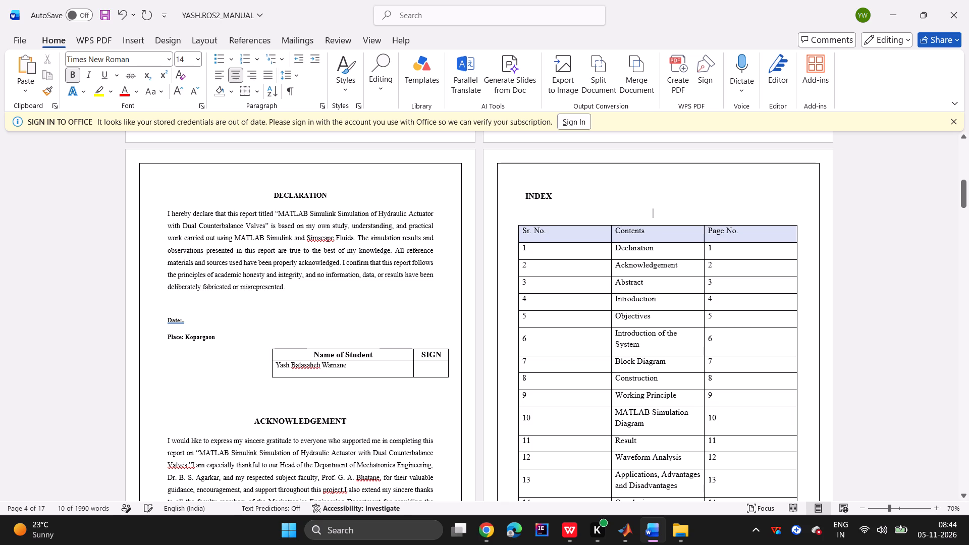
Center the "INDEX" heading above the table.
{"action": "left_click_drag", "start_coordinate": [521, 191], "coordinate": [556, 189]}
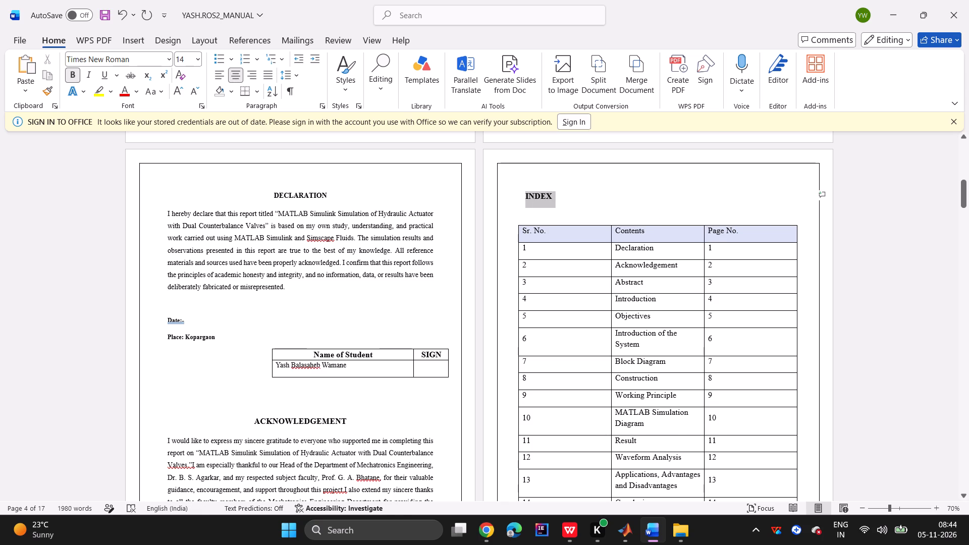
{"action": "left_click_drag", "start_coordinate": [556, 189], "coordinate": [567, 189]}
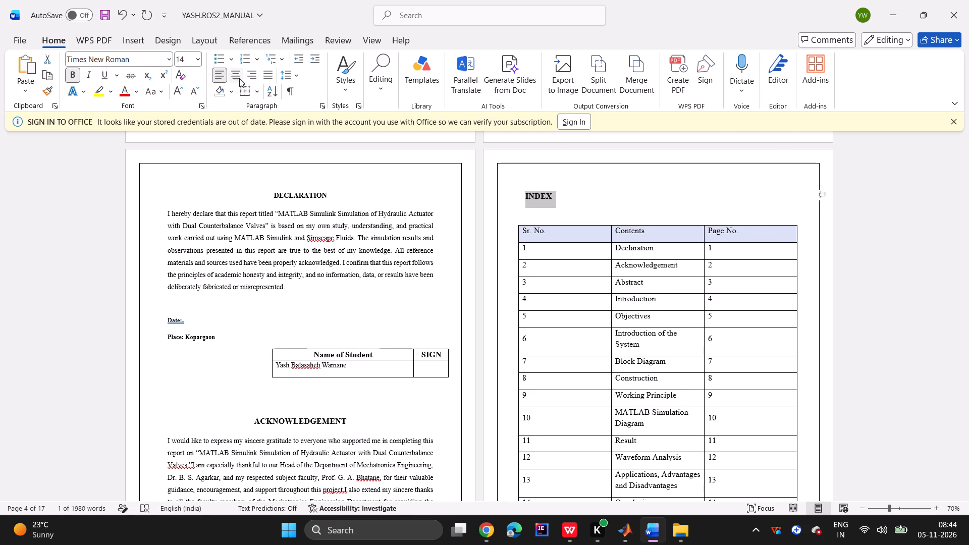
{"action": "left_click", "coordinate": [238, 74]}
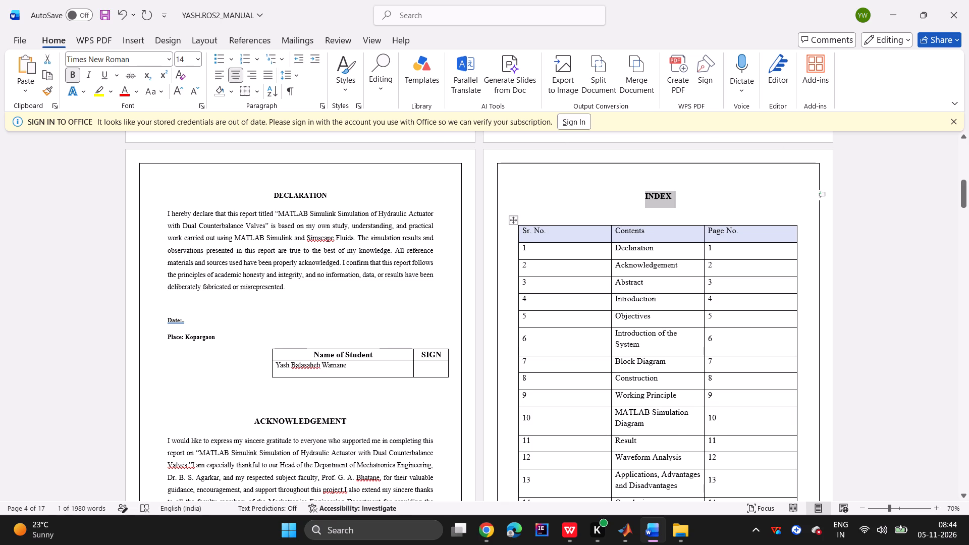
{"action": "left_click", "coordinate": [917, 301]}
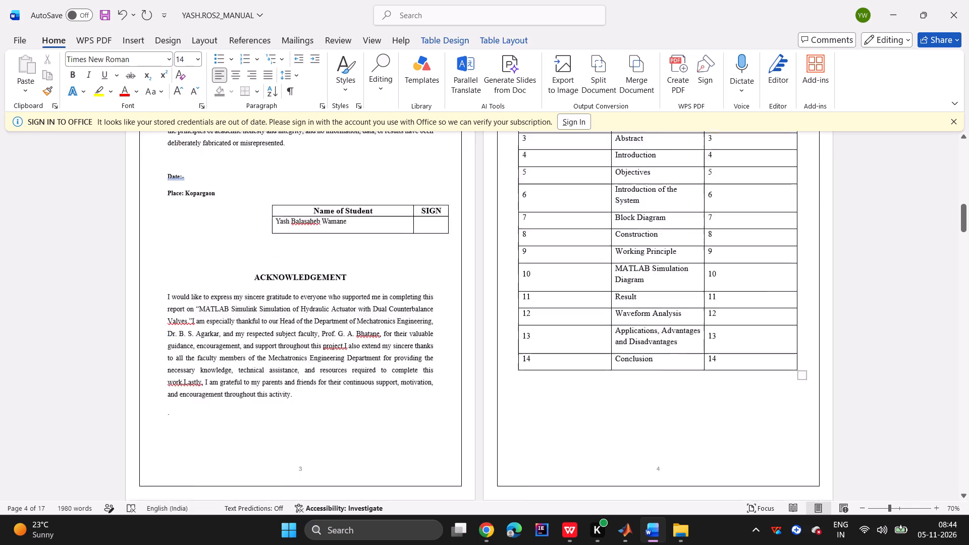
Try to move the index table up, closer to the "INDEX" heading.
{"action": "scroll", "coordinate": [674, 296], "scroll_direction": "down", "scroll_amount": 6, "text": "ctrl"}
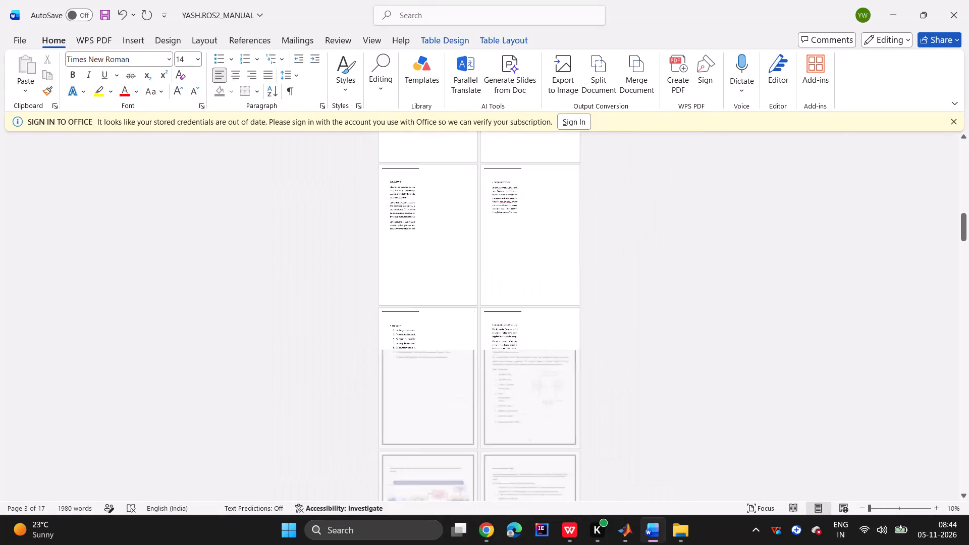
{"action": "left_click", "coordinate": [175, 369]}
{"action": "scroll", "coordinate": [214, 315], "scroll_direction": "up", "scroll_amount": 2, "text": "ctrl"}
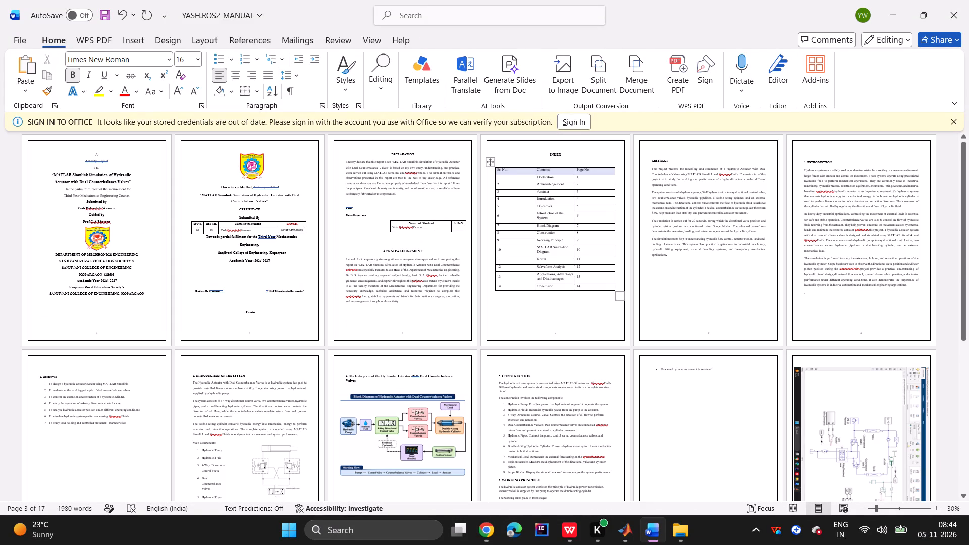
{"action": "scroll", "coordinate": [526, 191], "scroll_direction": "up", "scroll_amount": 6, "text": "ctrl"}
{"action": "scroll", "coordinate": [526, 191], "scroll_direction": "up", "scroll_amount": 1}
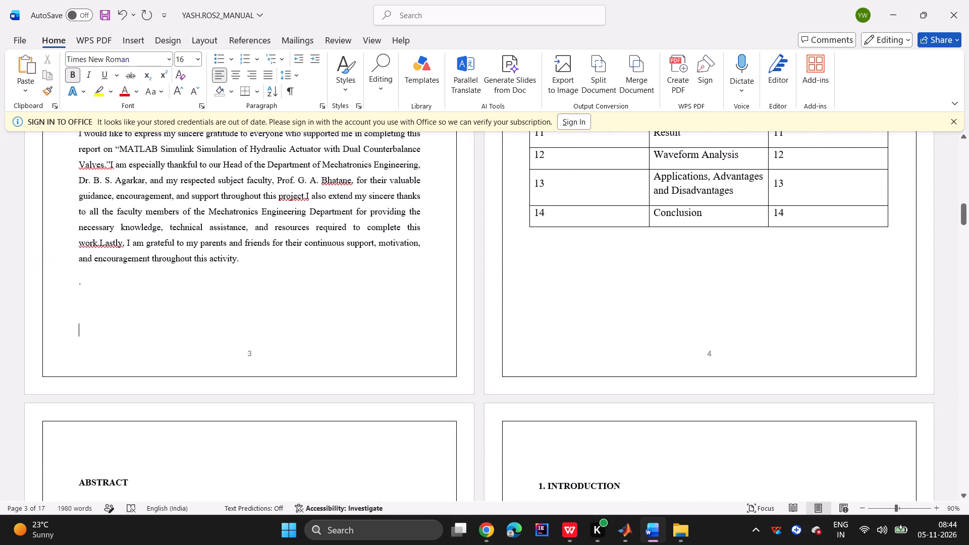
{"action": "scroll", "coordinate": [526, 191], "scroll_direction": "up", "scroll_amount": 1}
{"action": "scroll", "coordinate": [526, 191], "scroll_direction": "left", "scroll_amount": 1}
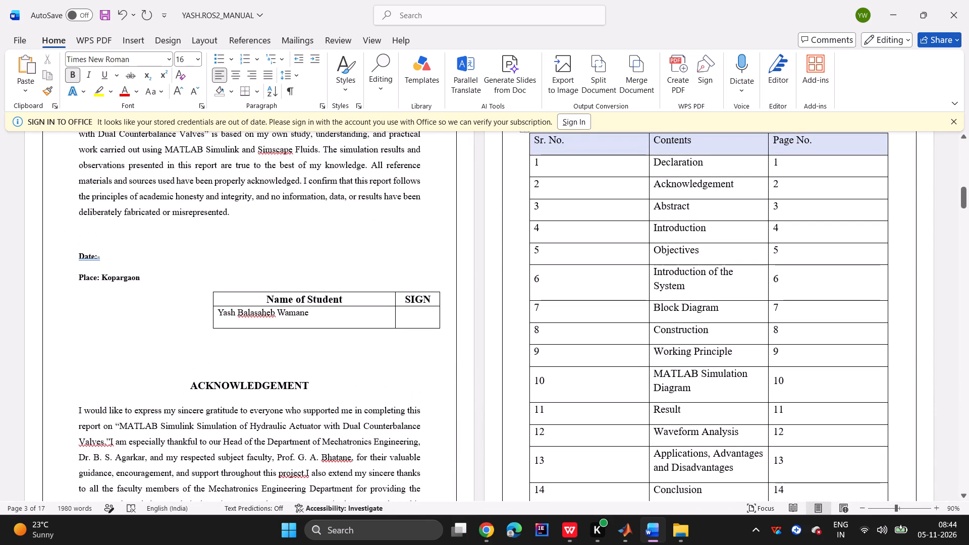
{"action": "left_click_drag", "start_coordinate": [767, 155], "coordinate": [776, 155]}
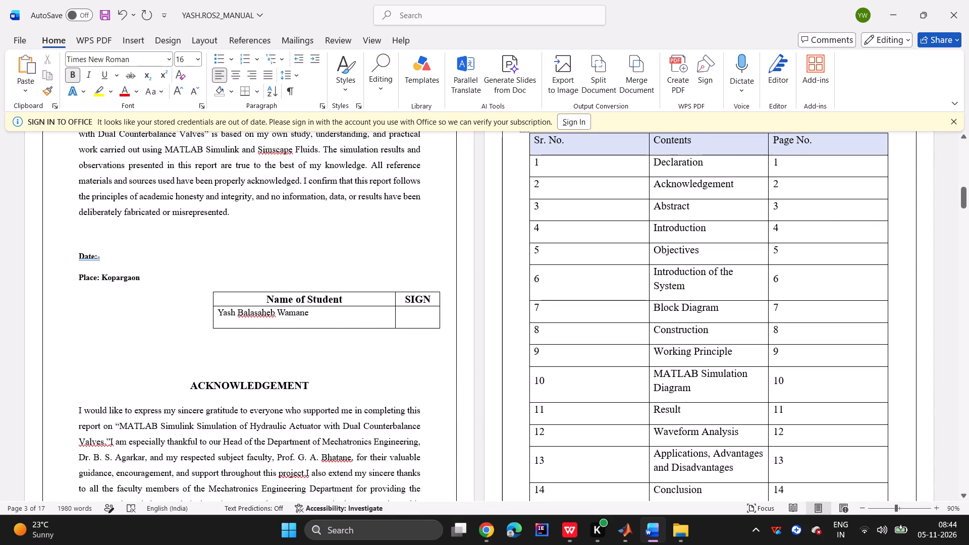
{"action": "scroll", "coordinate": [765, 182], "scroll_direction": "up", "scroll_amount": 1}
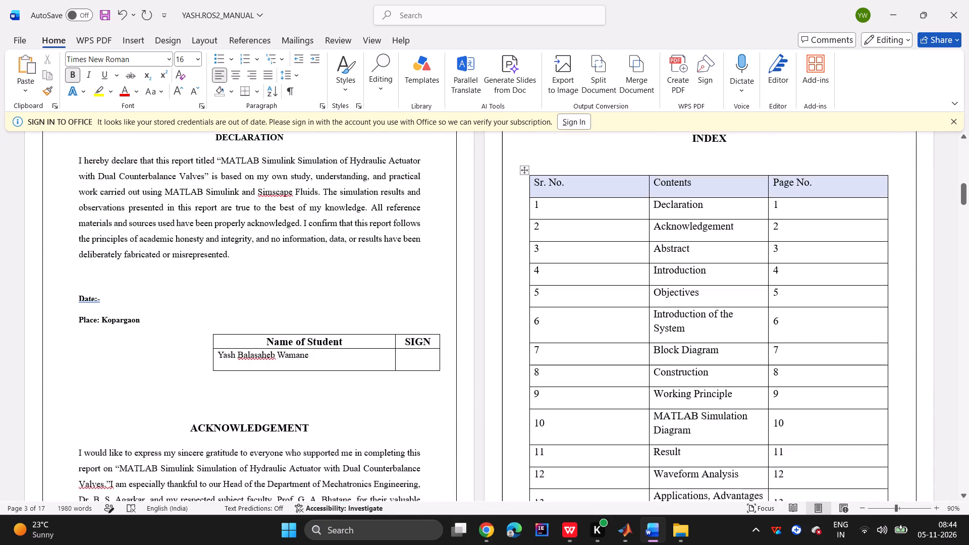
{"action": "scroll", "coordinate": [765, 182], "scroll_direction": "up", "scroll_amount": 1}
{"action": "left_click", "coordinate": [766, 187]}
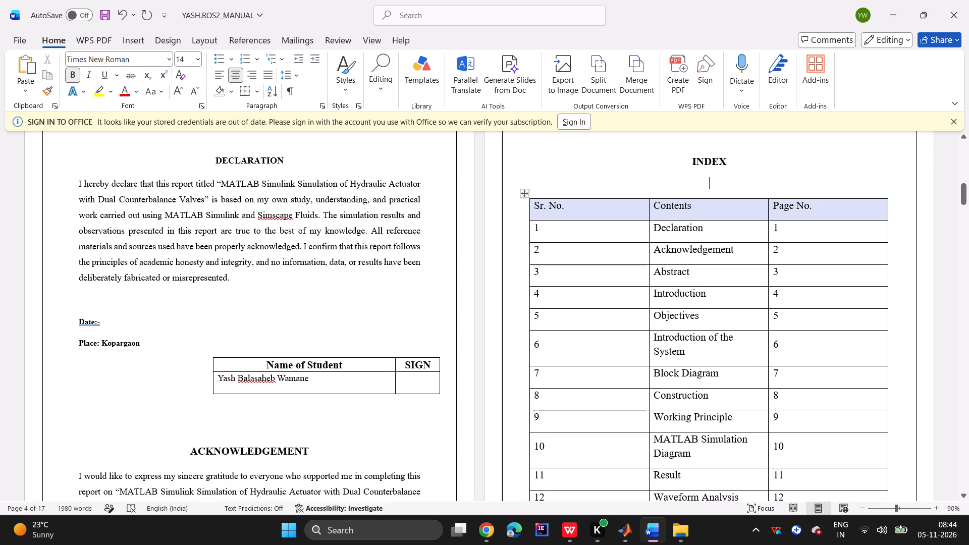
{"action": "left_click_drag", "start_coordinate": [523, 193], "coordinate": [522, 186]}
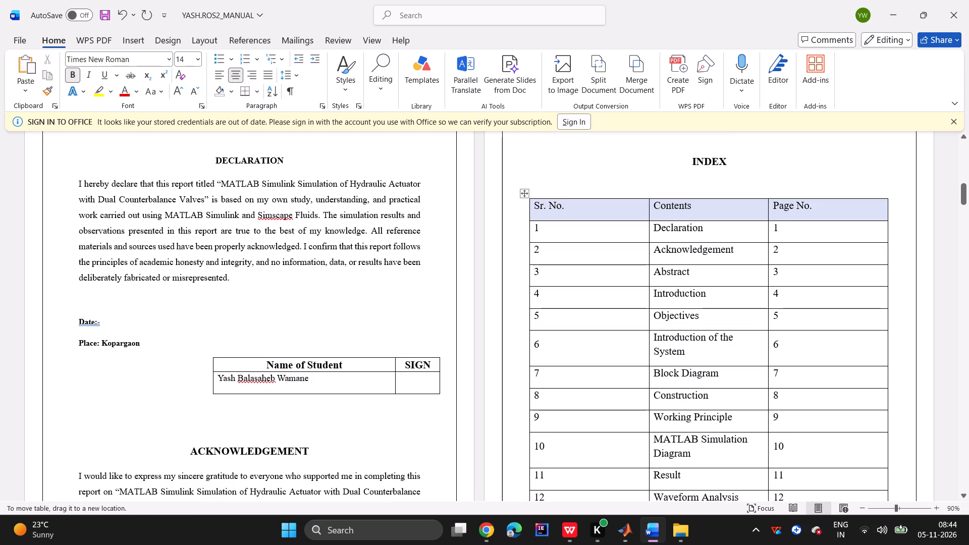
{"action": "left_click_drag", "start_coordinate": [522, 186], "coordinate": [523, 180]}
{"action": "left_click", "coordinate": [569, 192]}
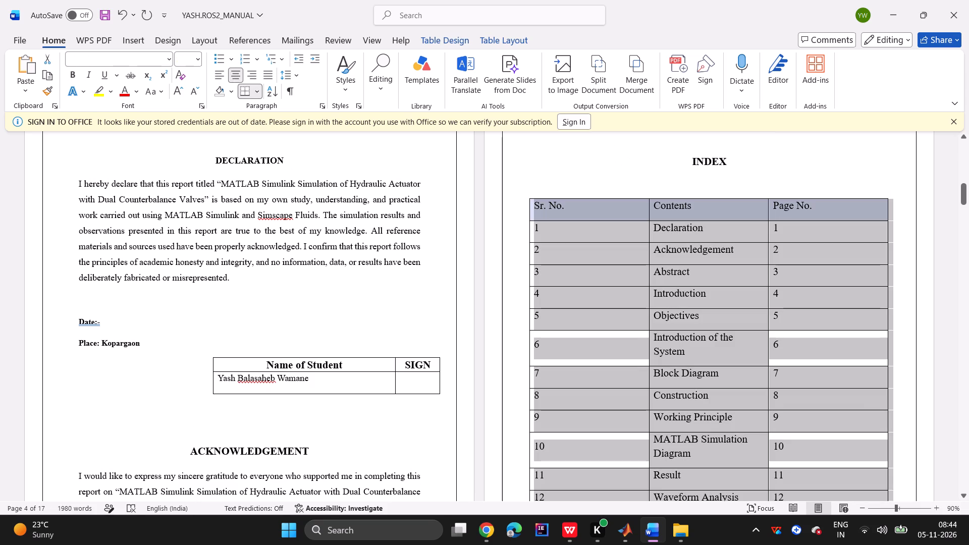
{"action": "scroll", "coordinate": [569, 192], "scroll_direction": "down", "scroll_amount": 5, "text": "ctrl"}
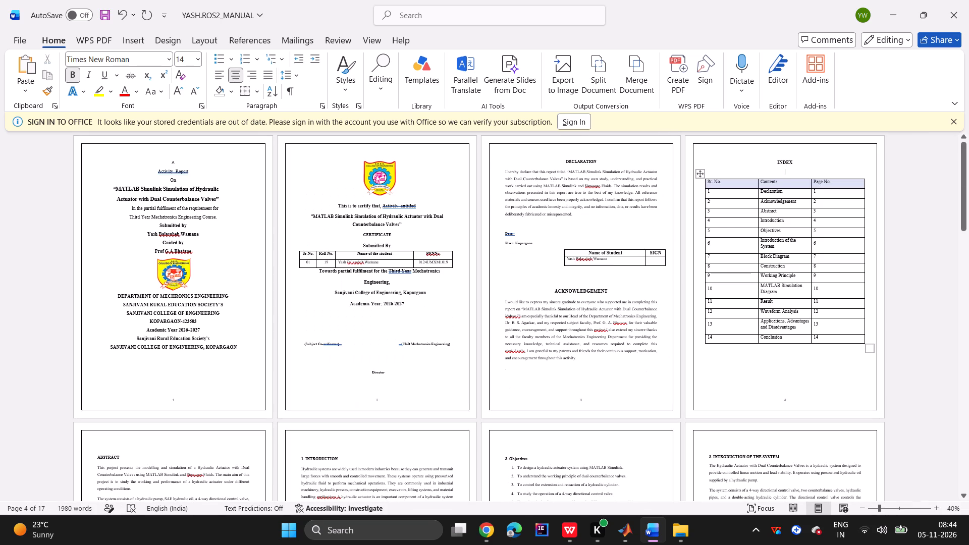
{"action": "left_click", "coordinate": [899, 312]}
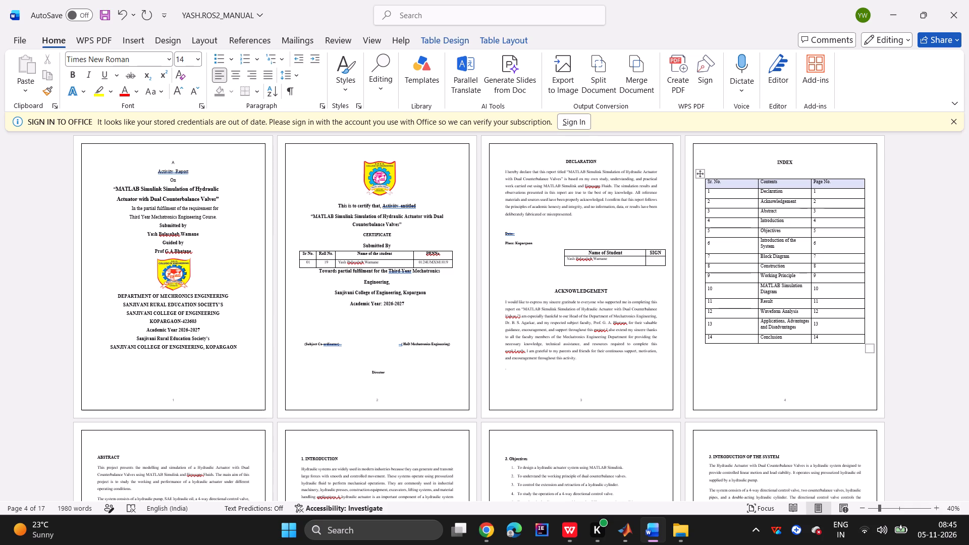
Delete the empty line above the "ABSTRACT" heading on the page following the index.
{"action": "scroll", "coordinate": [637, 346], "scroll_direction": "up", "scroll_amount": 2, "text": "ctrl"}
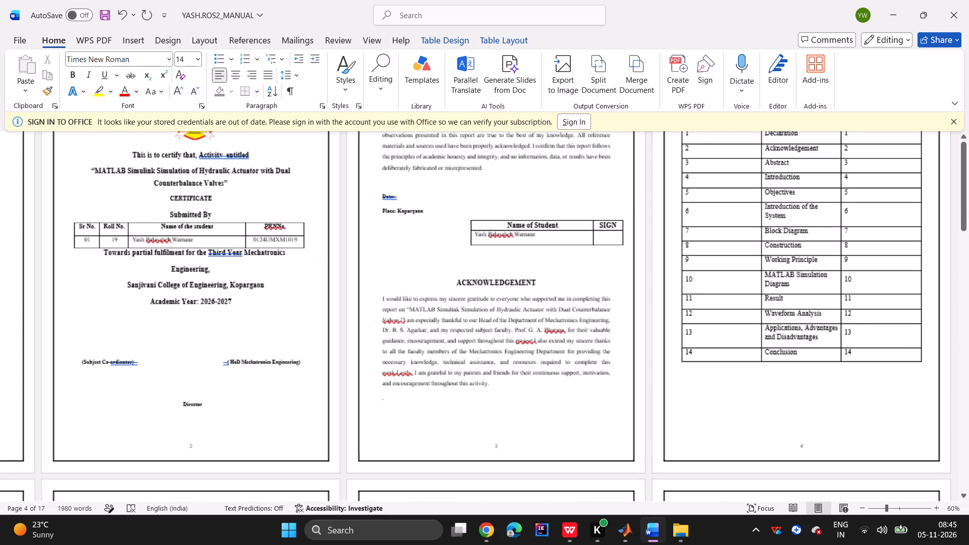
{"action": "scroll", "coordinate": [637, 346], "scroll_direction": "up", "scroll_amount": 1}
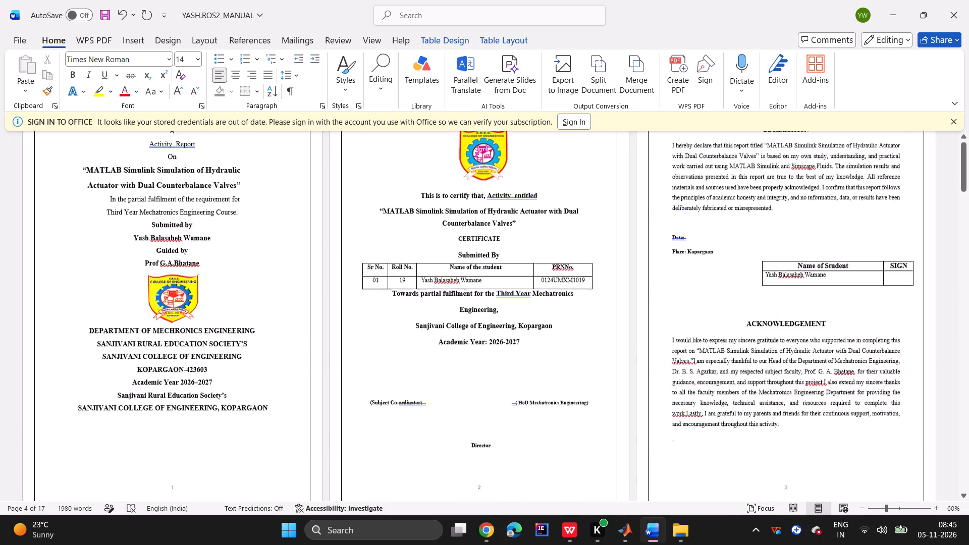
{"action": "scroll", "coordinate": [637, 346], "scroll_direction": "up", "scroll_amount": 1}
{"action": "scroll", "coordinate": [175, 285], "scroll_direction": "down", "scroll_amount": 1}
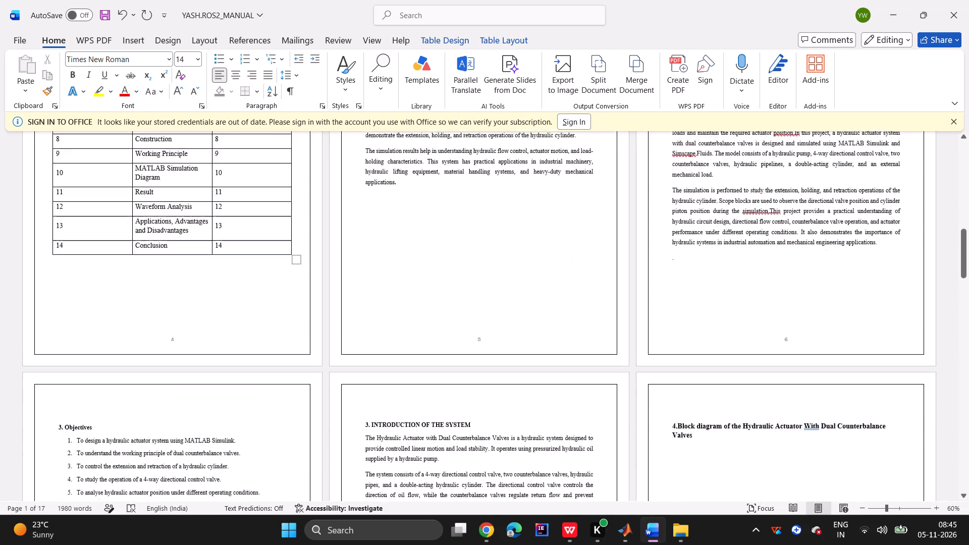
{"action": "scroll", "coordinate": [175, 285], "scroll_direction": "down", "scroll_amount": 2}
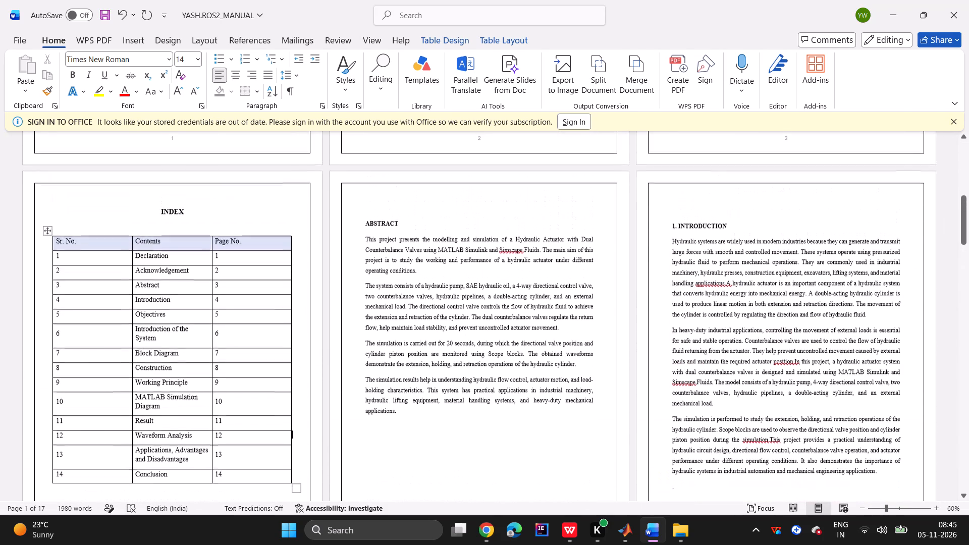
{"action": "scroll", "coordinate": [175, 285], "scroll_direction": "down", "scroll_amount": 1}
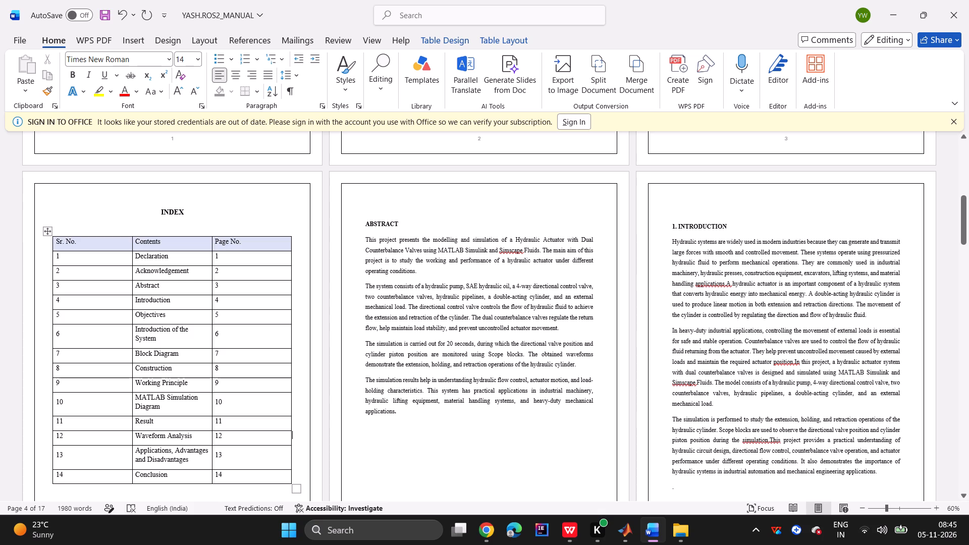
{"action": "left_click", "coordinate": [365, 212]}
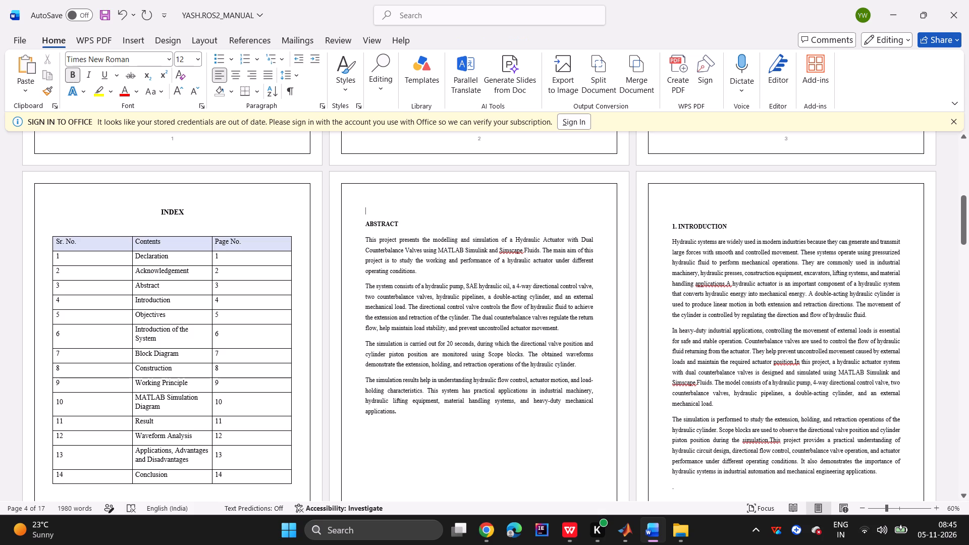
{"action": "key", "text": "BackSpace"}
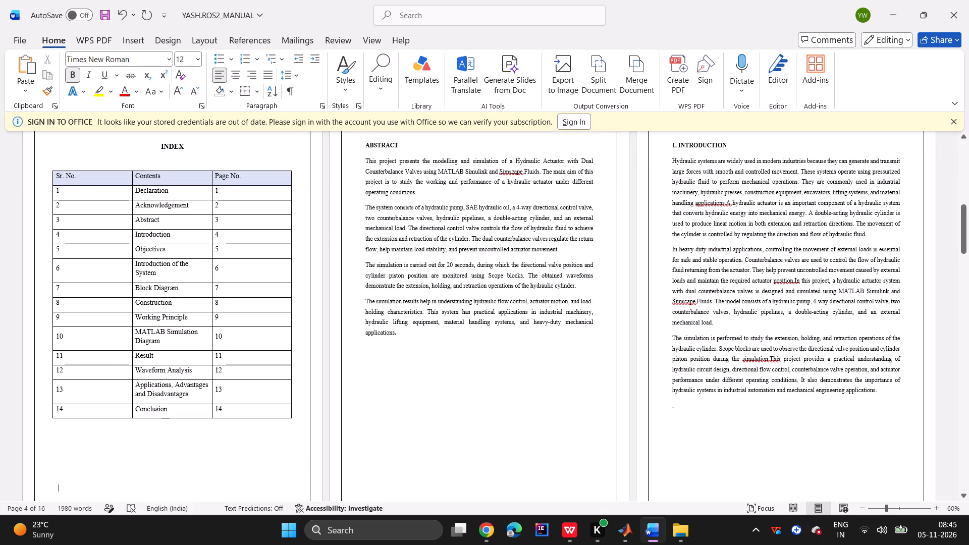
Review the layout of the report pages from the index through the conclusion and back to the cover page.
{"action": "scroll", "coordinate": [666, 268], "scroll_direction": "down", "scroll_amount": 1}
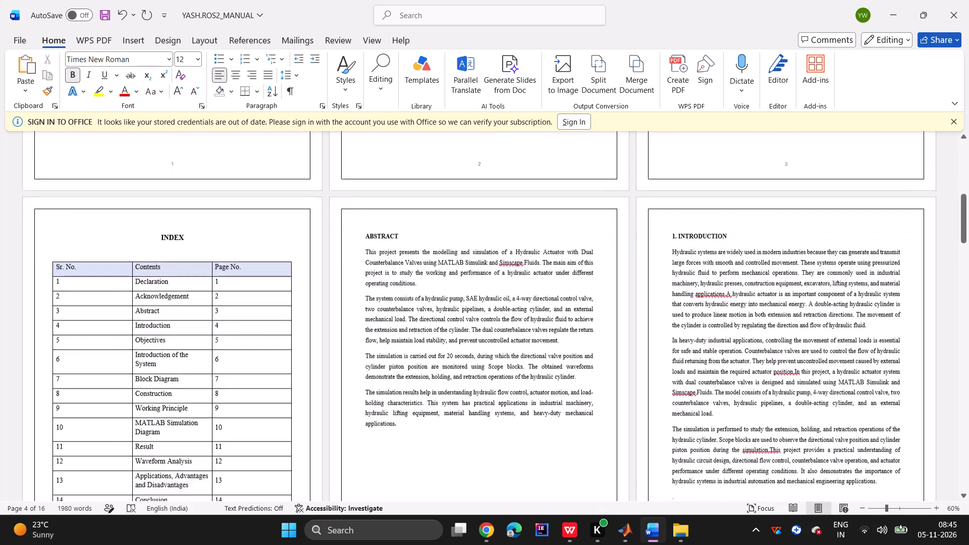
{"action": "scroll", "coordinate": [666, 268], "scroll_direction": "down", "scroll_amount": 2}
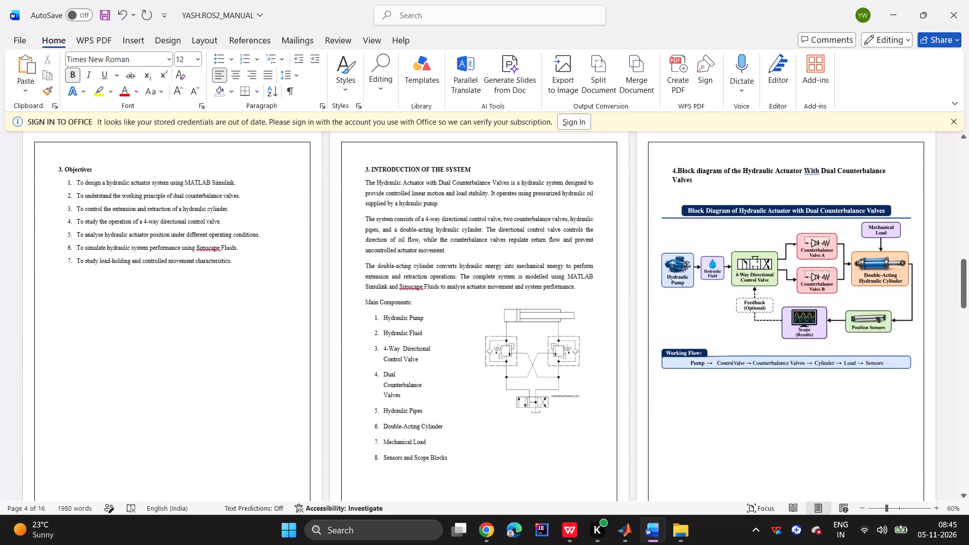
{"action": "scroll", "coordinate": [666, 268], "scroll_direction": "down", "scroll_amount": 2}
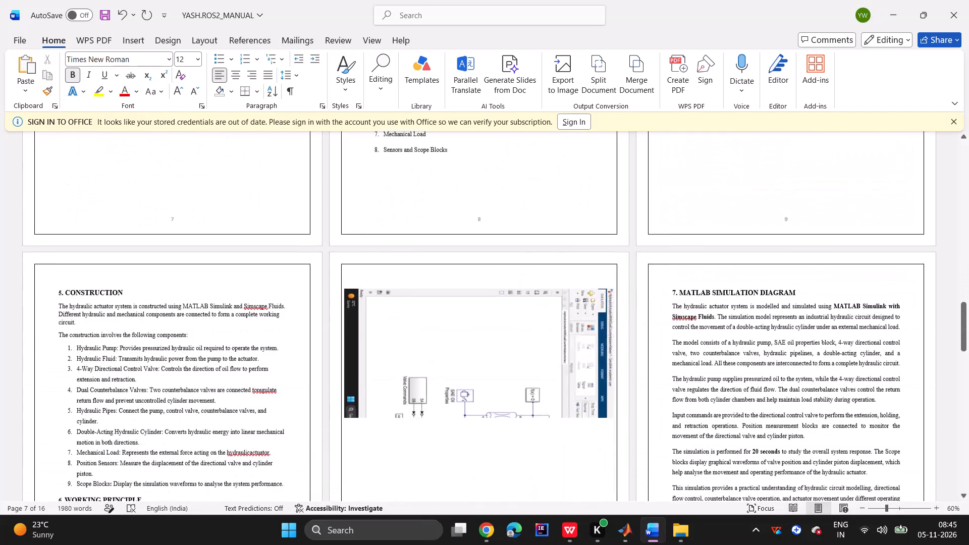
{"action": "scroll", "coordinate": [666, 268], "scroll_direction": "down", "scroll_amount": 1}
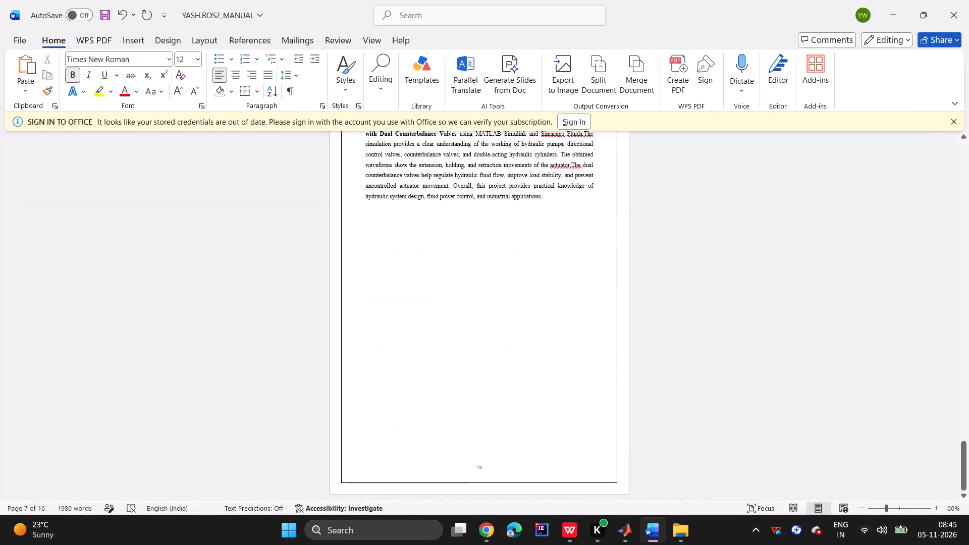
{"action": "scroll", "coordinate": [666, 268], "scroll_direction": "up", "scroll_amount": 2}
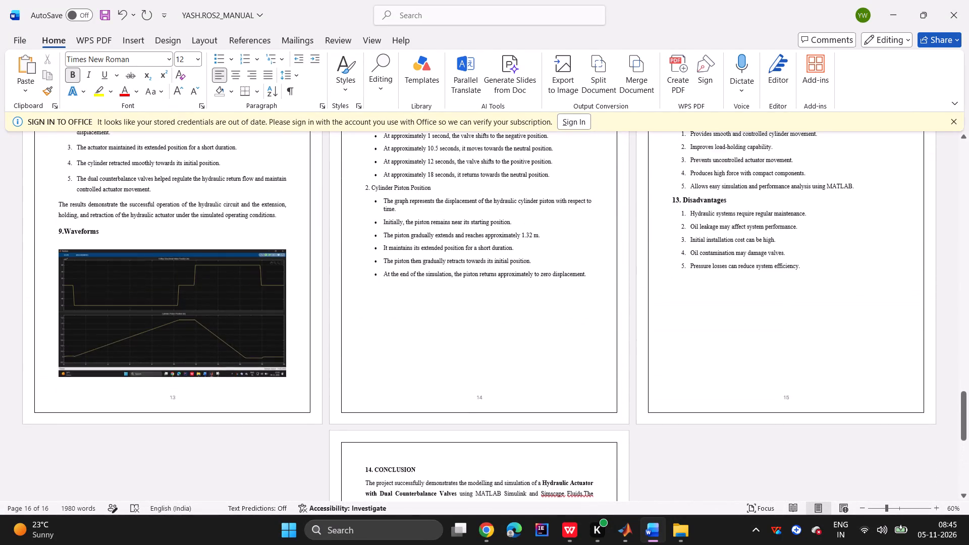
{"action": "scroll", "coordinate": [666, 268], "scroll_direction": "up", "scroll_amount": 1}
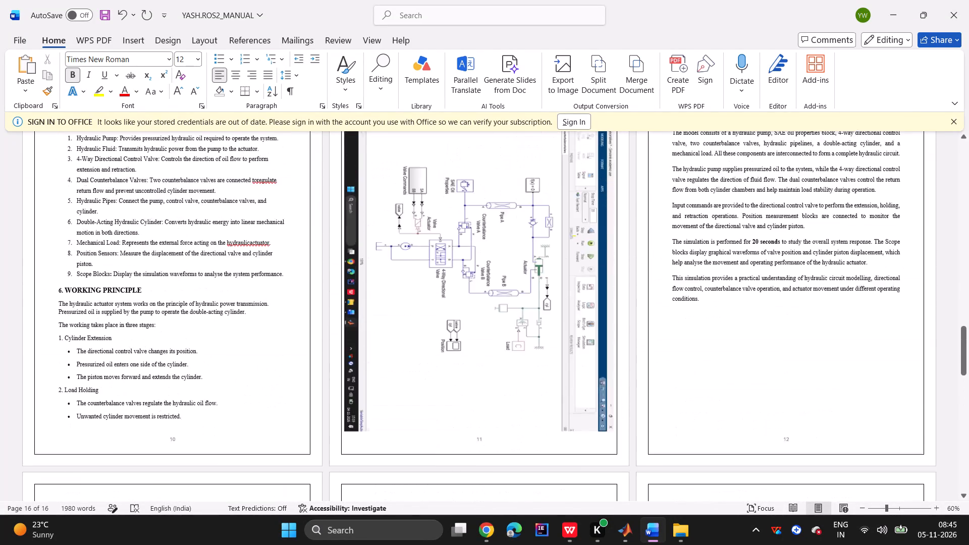
{"action": "scroll", "coordinate": [666, 268], "scroll_direction": "up", "scroll_amount": 6}
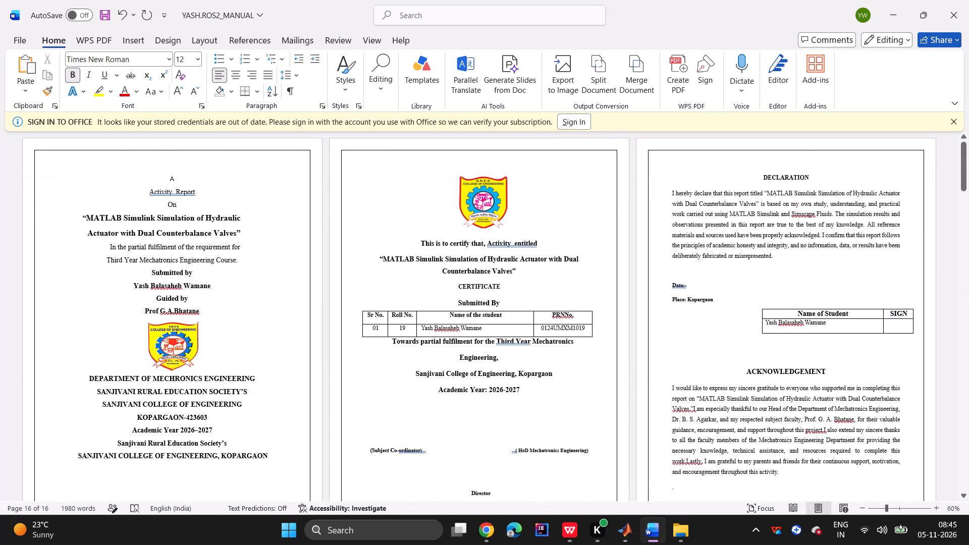
Examine the index, declaration and certificate pages more closely for content and layout.
{"action": "scroll", "coordinate": [666, 268], "scroll_direction": "down", "scroll_amount": 1}
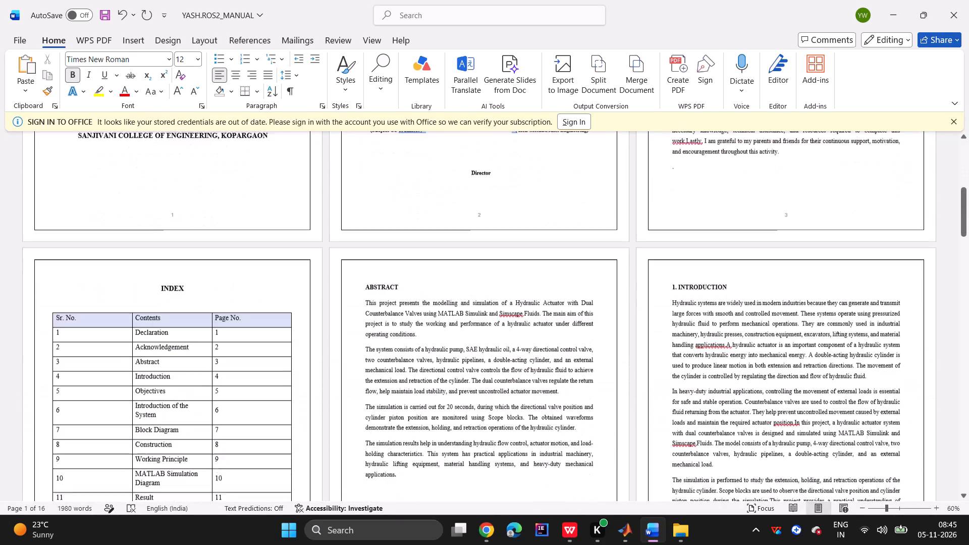
{"action": "scroll", "coordinate": [666, 268], "scroll_direction": "down", "scroll_amount": 1}
{"action": "scroll", "coordinate": [194, 356], "scroll_direction": "right", "scroll_amount": 1}
{"action": "scroll", "coordinate": [194, 356], "scroll_direction": "up", "scroll_amount": 1, "text": "ctrl"}
{"action": "scroll", "coordinate": [194, 356], "scroll_direction": "right", "scroll_amount": 1, "text": "ctrl"}
{"action": "scroll", "coordinate": [194, 356], "scroll_direction": "up", "scroll_amount": 1, "text": "ctrl"}
{"action": "scroll", "coordinate": [194, 356], "scroll_direction": "right", "scroll_amount": 1, "text": "ctrl"}
{"action": "scroll", "coordinate": [194, 356], "scroll_direction": "up", "scroll_amount": 2, "text": "ctrl"}
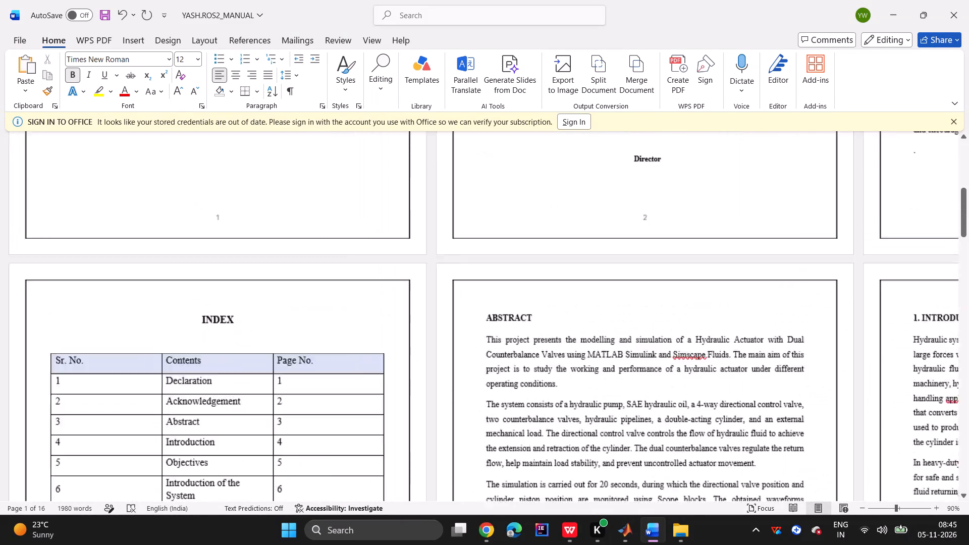
{"action": "scroll", "coordinate": [194, 356], "scroll_direction": "down", "scroll_amount": 2}
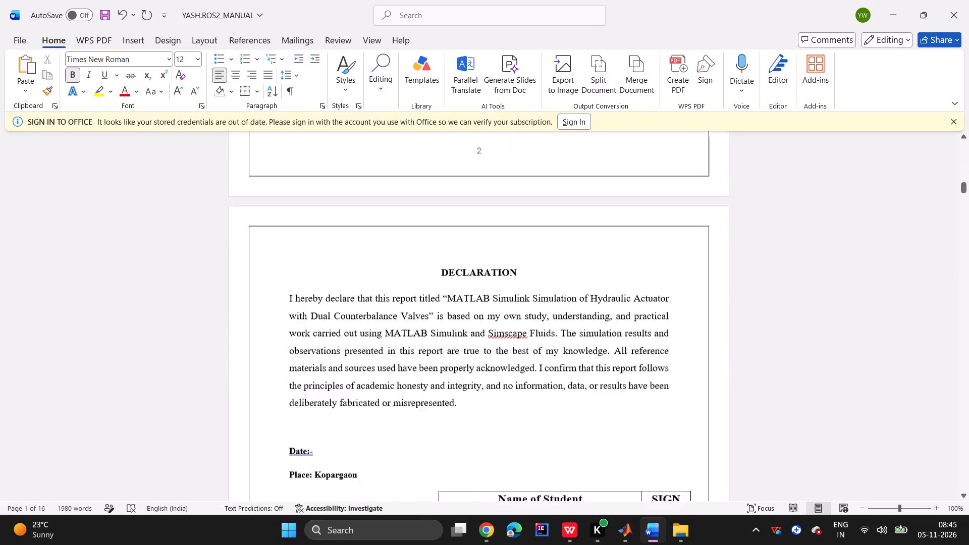
{"action": "scroll", "coordinate": [194, 356], "scroll_direction": "down", "scroll_amount": 2}
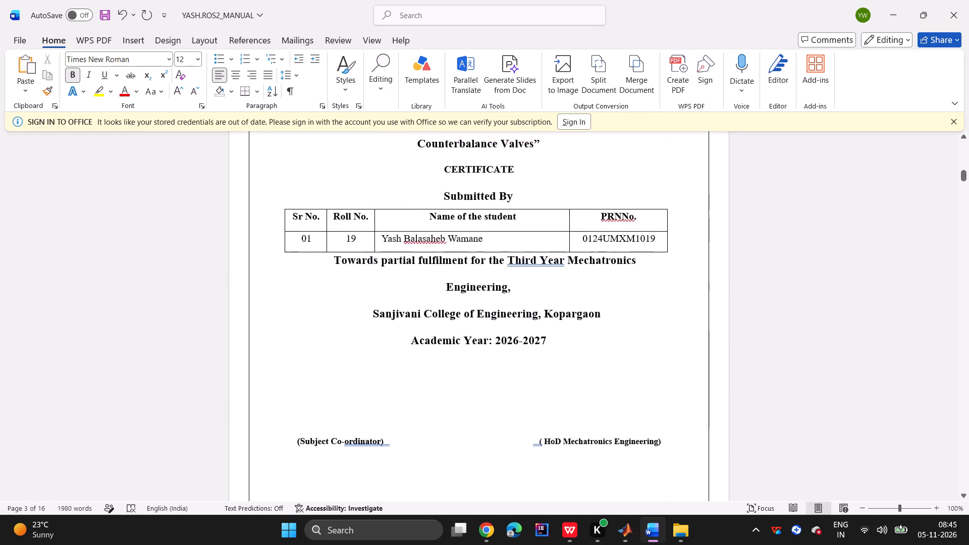
Update the index page numbers: Conclusion to 16, Applications, Advantages and Disadvantages to 15, Waveform Analysis to 14, and Result to 13.
{"action": "scroll", "coordinate": [194, 356], "scroll_direction": "down", "scroll_amount": 1}
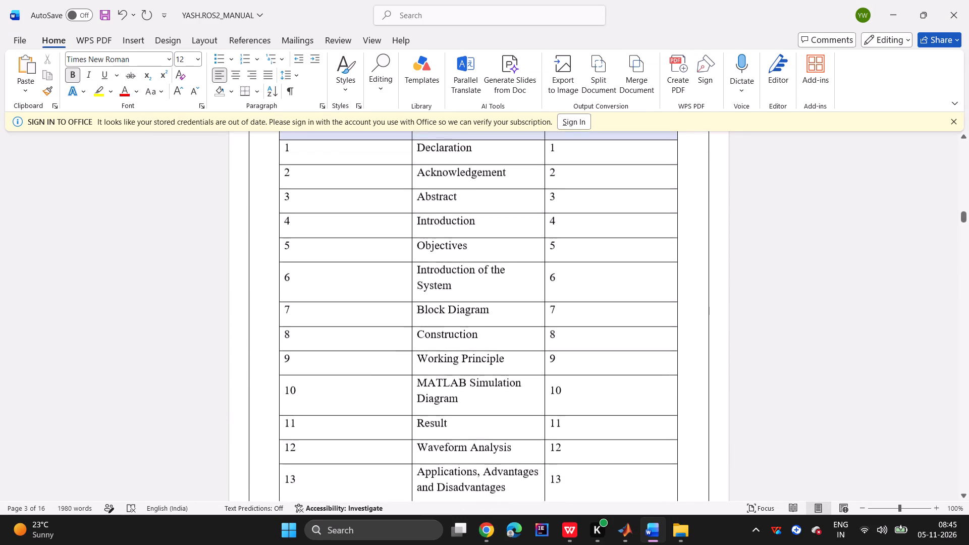
{"action": "scroll", "coordinate": [194, 356], "scroll_direction": "down", "scroll_amount": 1}
{"action": "left_click", "coordinate": [572, 465]}
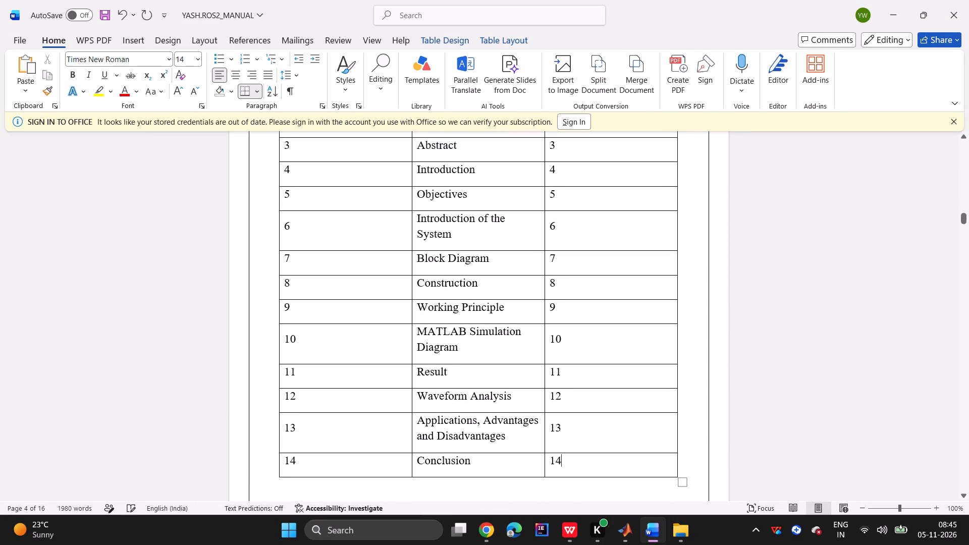
{"action": "key", "text": "BackSpace"}
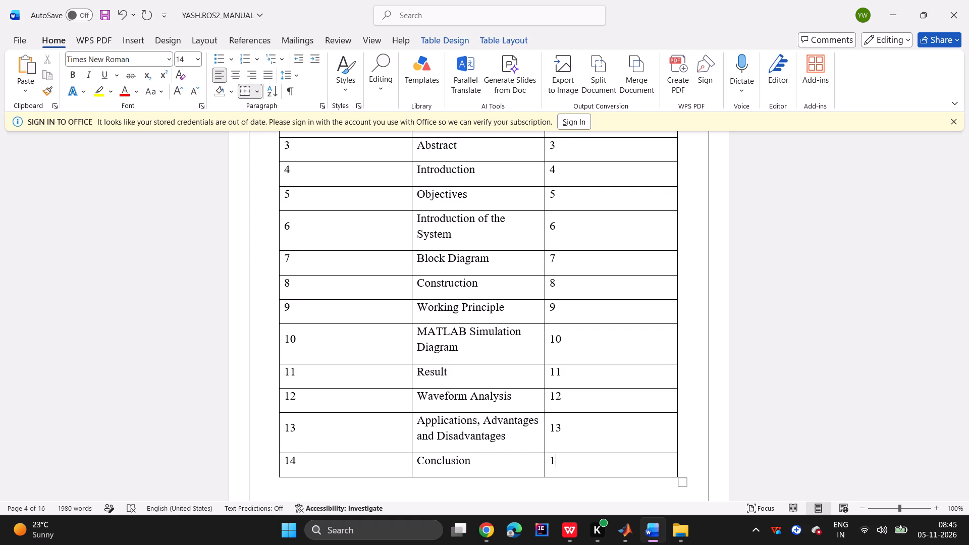
{"action": "key", "text": "6"}
{"action": "left_click", "coordinate": [588, 432]}
{"action": "key", "text": "BackSpace"}
{"action": "key", "text": "5"}
{"action": "left_click", "coordinate": [587, 402]}
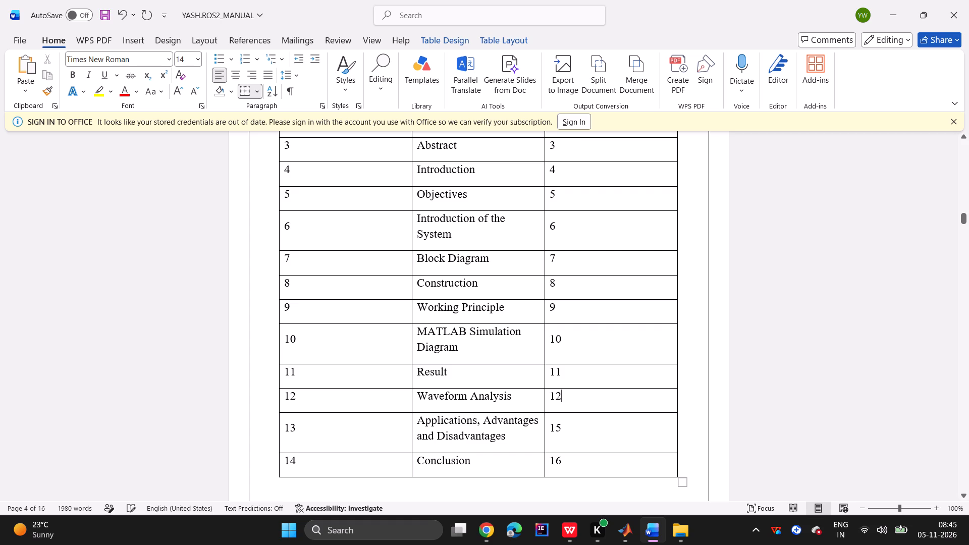
{"action": "key", "text": "BackSpace"}
{"action": "key", "text": "4"}
{"action": "left_click", "coordinate": [585, 380]}
{"action": "key", "text": "BackSpace"}
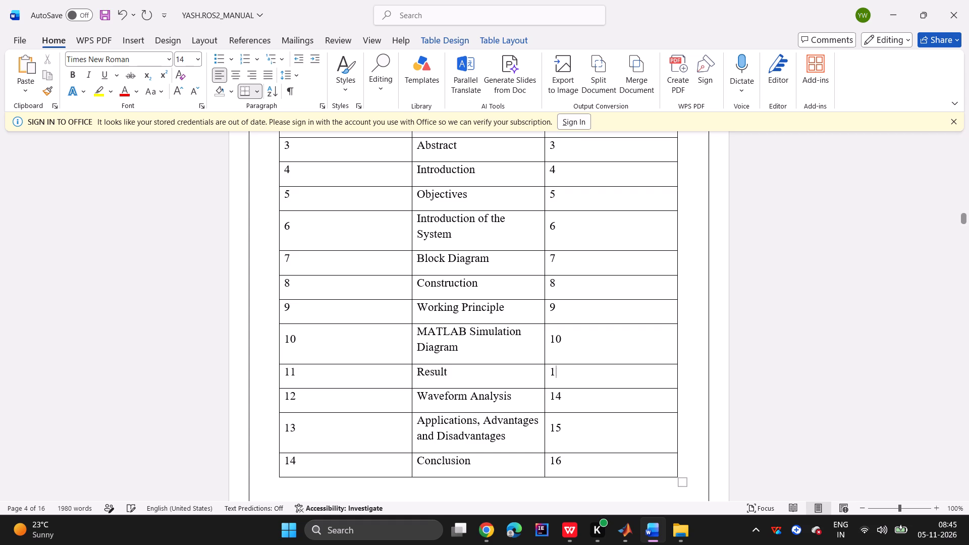
{"action": "key", "text": "3"}
Examine the report pages from the index through the applications section and back to the cover for their page numbers.
{"action": "scroll", "coordinate": [585, 380], "scroll_direction": "down", "scroll_amount": 5, "text": "ctrl"}
{"action": "scroll", "coordinate": [585, 380], "scroll_direction": "down", "scroll_amount": 1}
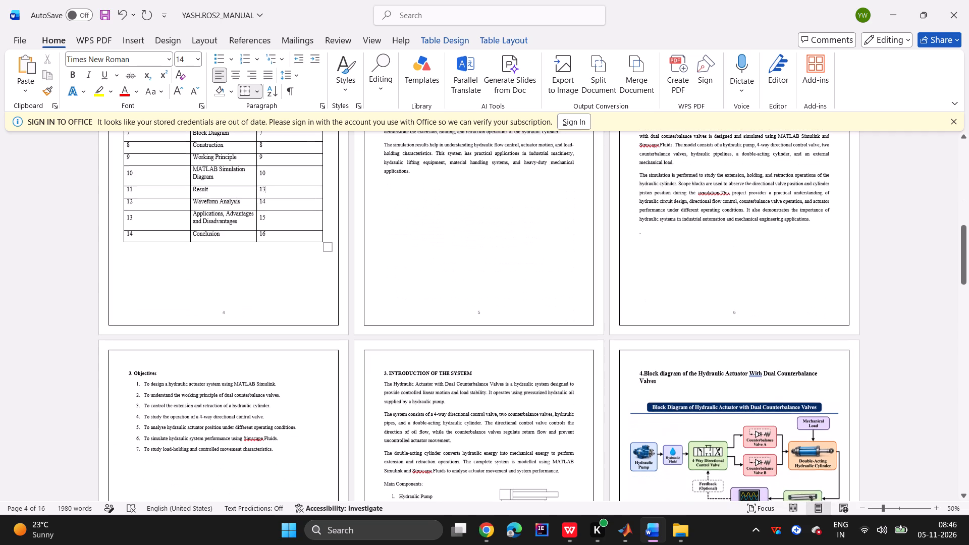
{"action": "scroll", "coordinate": [585, 380], "scroll_direction": "down", "scroll_amount": 1}
{"action": "scroll", "coordinate": [582, 368], "scroll_direction": "up", "scroll_amount": 2}
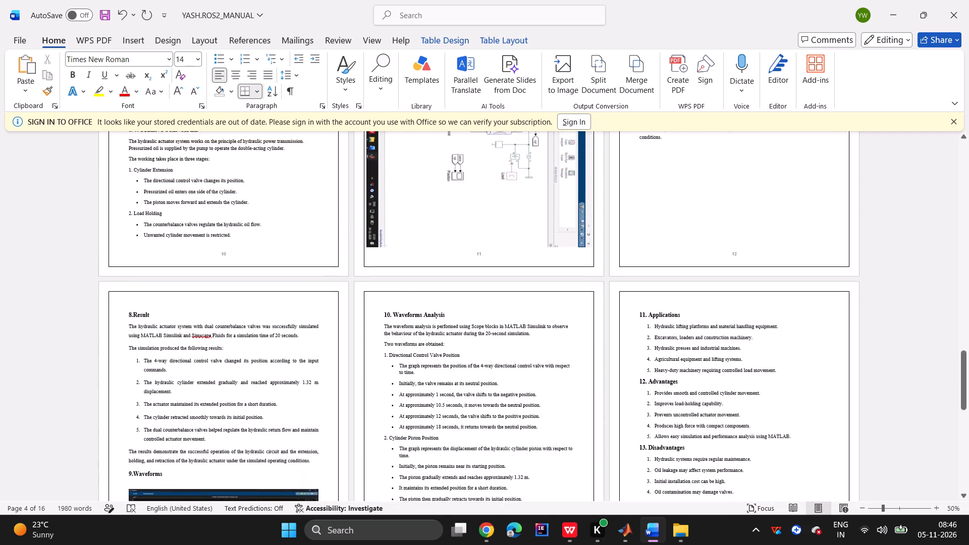
{"action": "scroll", "coordinate": [582, 368], "scroll_direction": "up", "scroll_amount": 1}
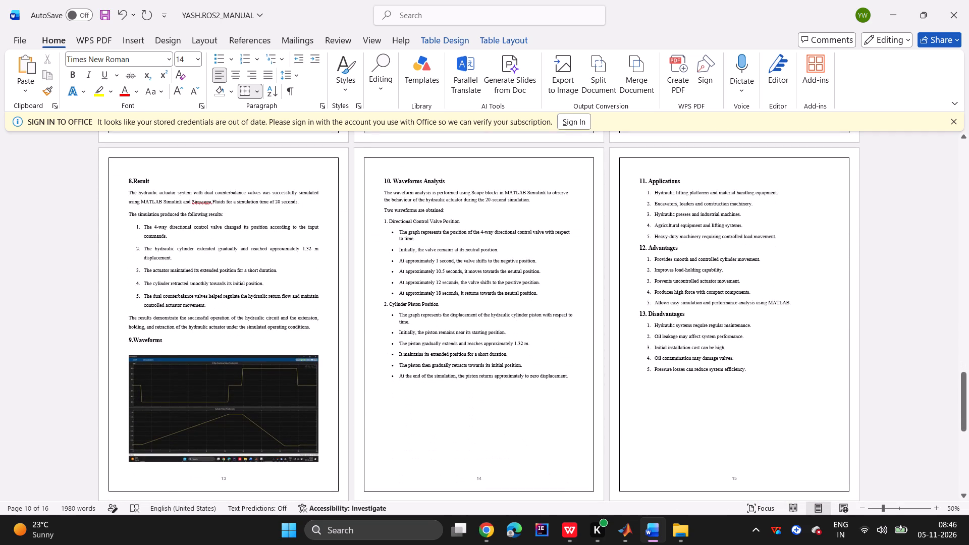
{"action": "scroll", "coordinate": [582, 368], "scroll_direction": "up", "scroll_amount": 1}
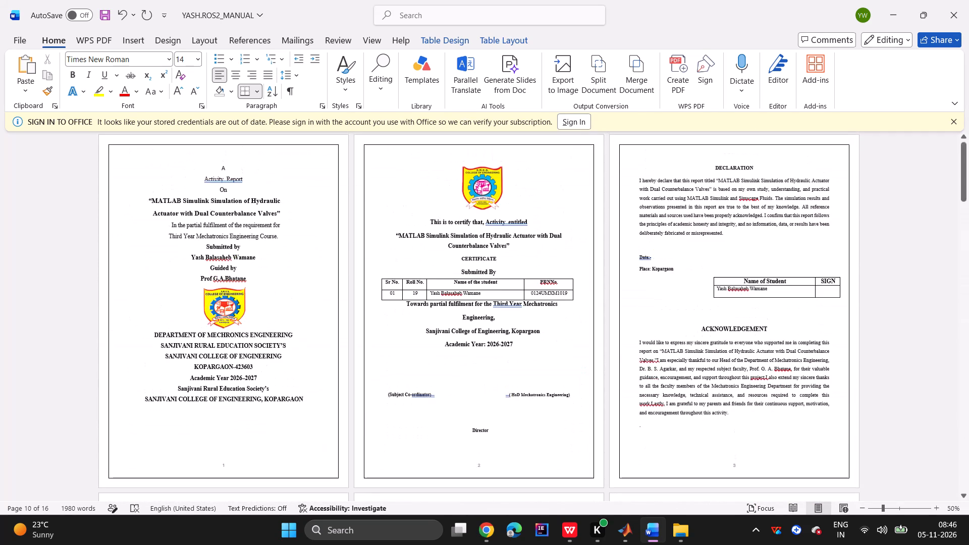
{"action": "scroll", "coordinate": [582, 368], "scroll_direction": "up", "scroll_amount": 3}
Set the page number of the MATLAB Simulation Diagram entry in the index to 12.
{"action": "scroll", "coordinate": [585, 342], "scroll_direction": "down", "scroll_amount": 1}
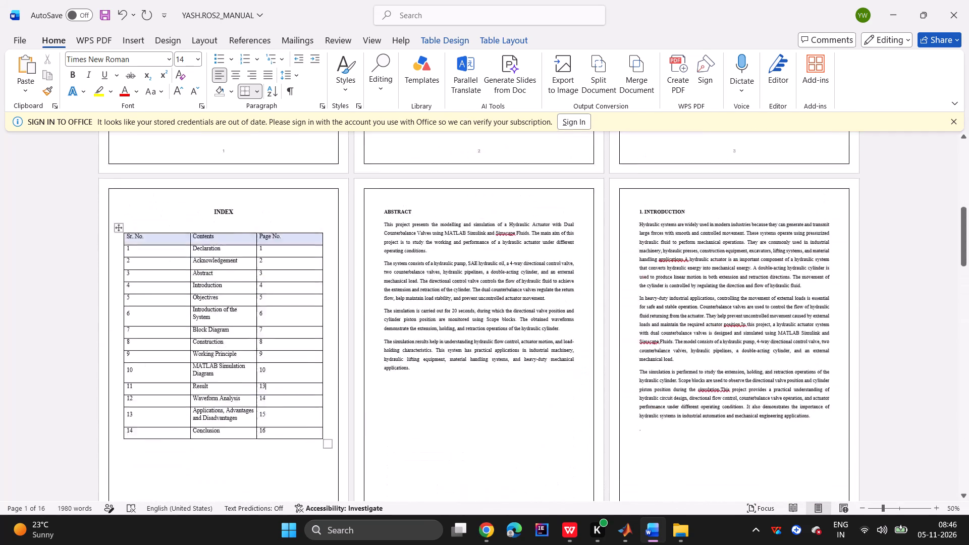
{"action": "scroll", "coordinate": [585, 342], "scroll_direction": "down", "scroll_amount": 2}
{"action": "scroll", "coordinate": [585, 342], "scroll_direction": "up", "scroll_amount": 2}
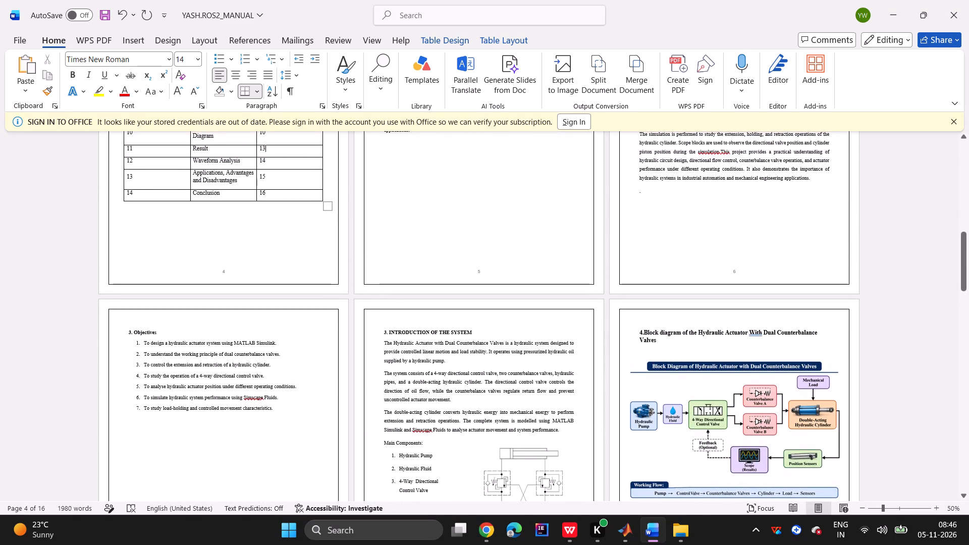
{"action": "left_click", "coordinate": [289, 134]}
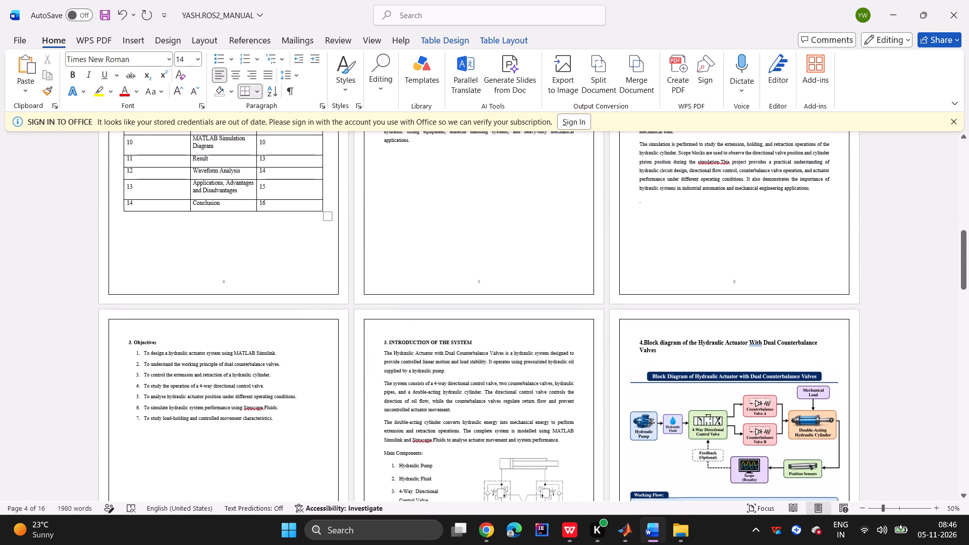
{"action": "key", "text": "BackSpace"}
{"action": "key", "text": "2"}
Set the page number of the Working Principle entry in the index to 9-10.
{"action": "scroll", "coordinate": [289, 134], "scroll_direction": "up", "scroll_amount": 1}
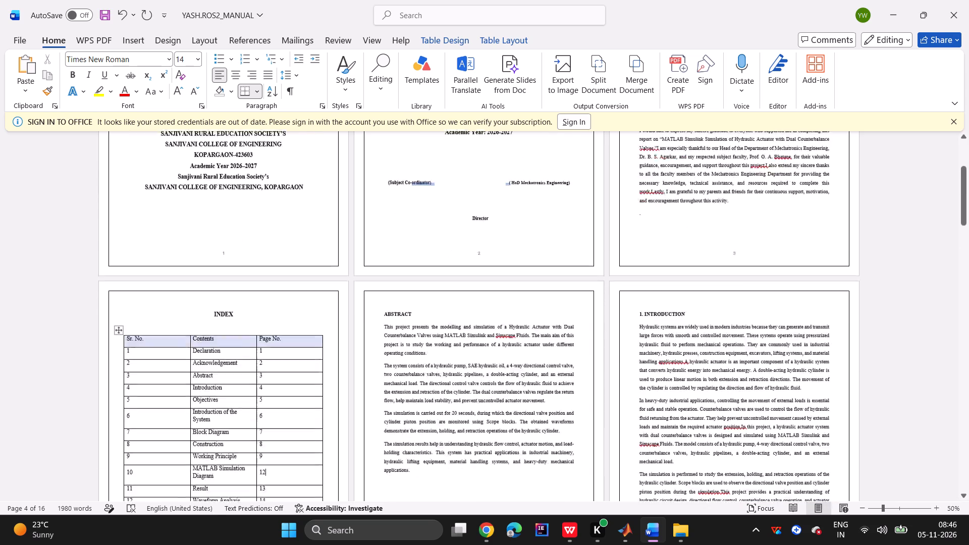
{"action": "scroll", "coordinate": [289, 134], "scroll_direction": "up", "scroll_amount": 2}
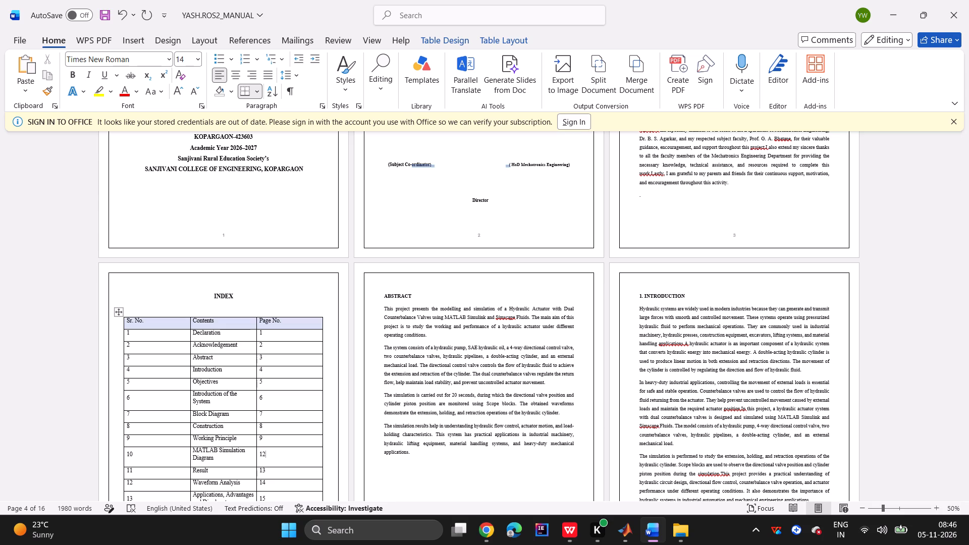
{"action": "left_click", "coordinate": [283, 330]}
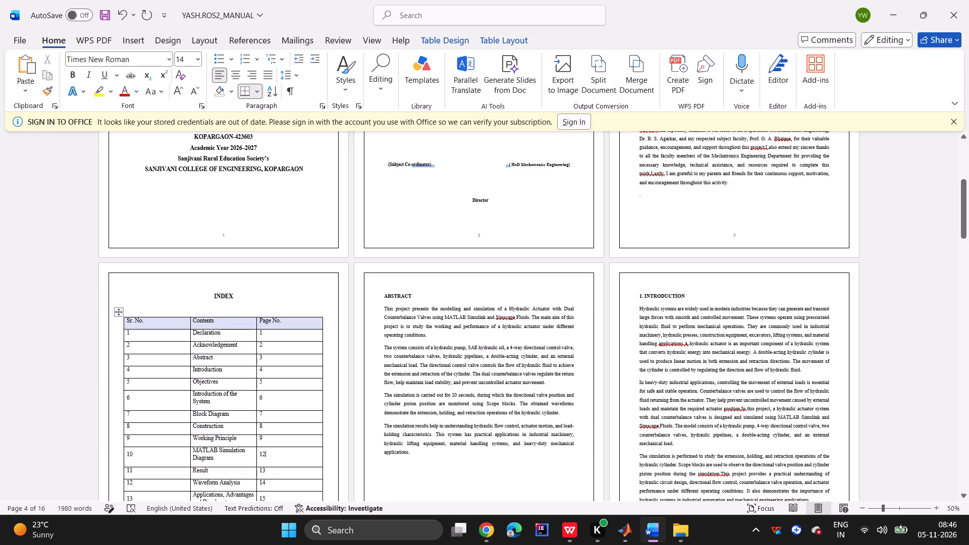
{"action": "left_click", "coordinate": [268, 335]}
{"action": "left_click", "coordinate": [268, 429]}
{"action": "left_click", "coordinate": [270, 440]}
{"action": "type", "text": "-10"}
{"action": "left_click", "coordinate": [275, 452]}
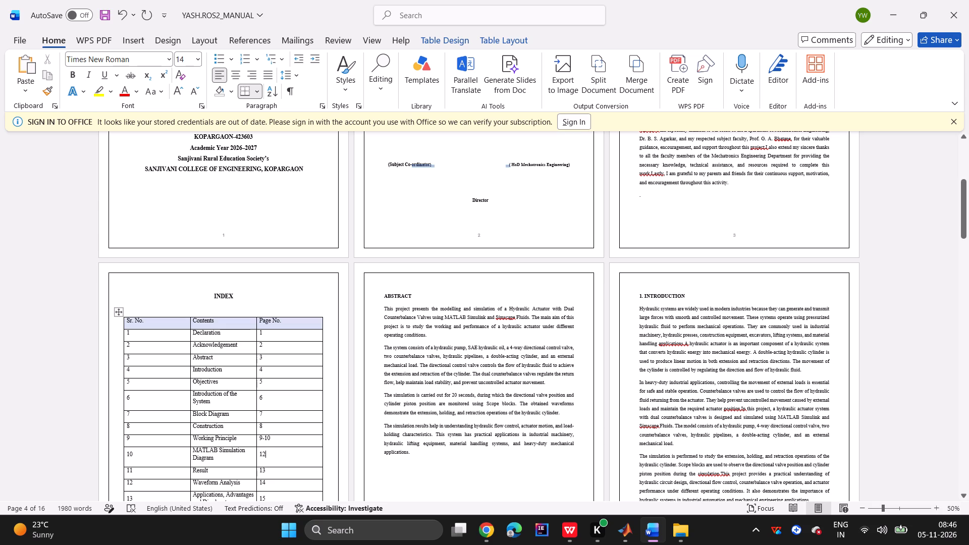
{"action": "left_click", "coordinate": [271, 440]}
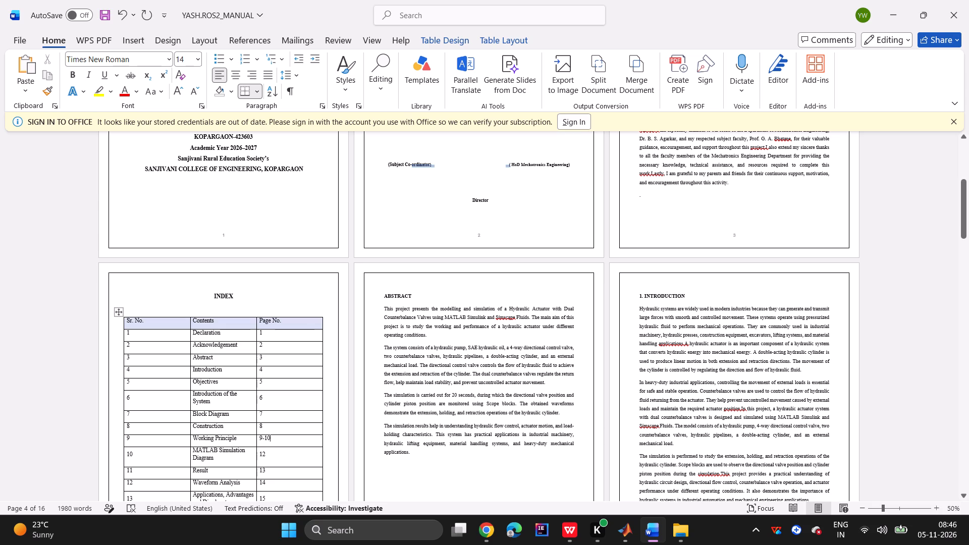
Set the index page numbers of Block Diagram to 7-8 and Construction to 9.
{"action": "left_click", "coordinate": [264, 419]}
{"action": "key", "text": "BackSpace"}
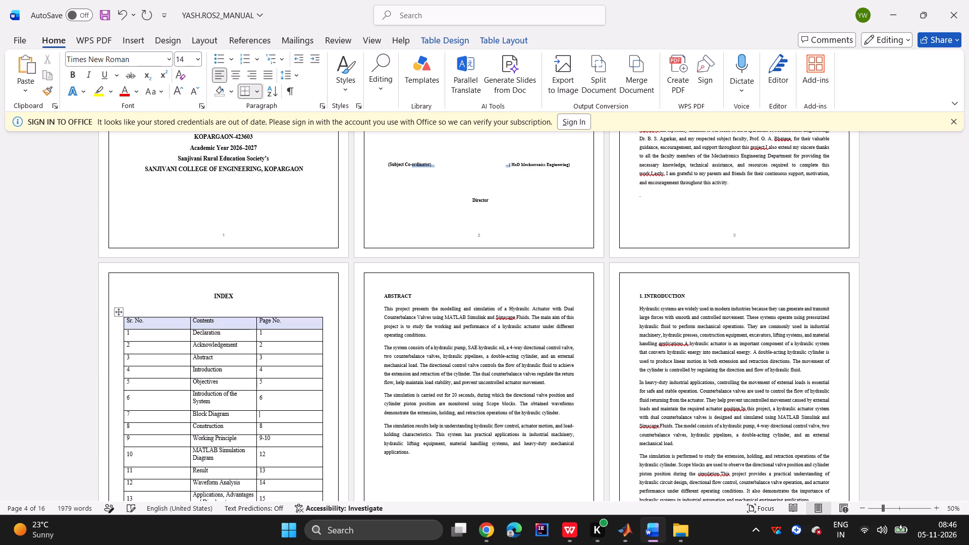
{"action": "key", "text": "7"}
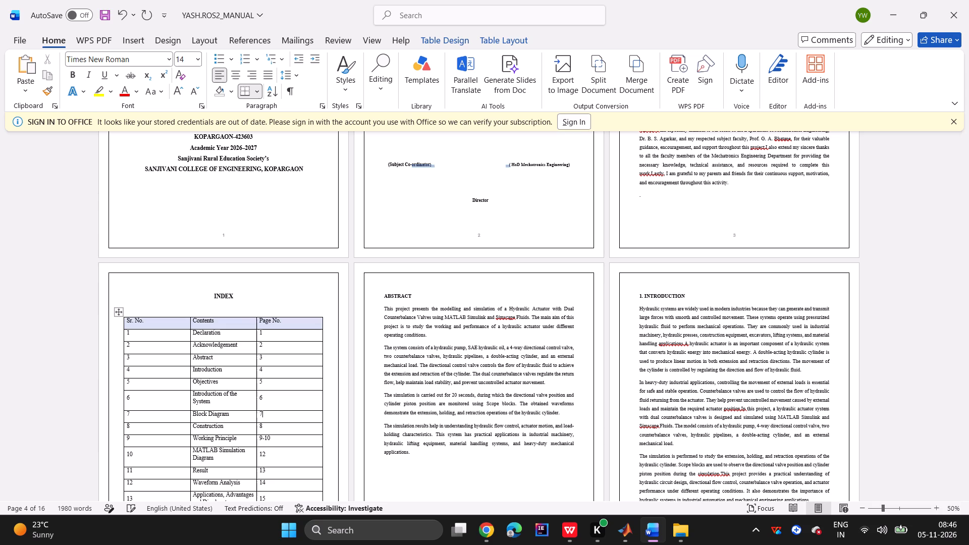
{"action": "type", "text": "-8"}
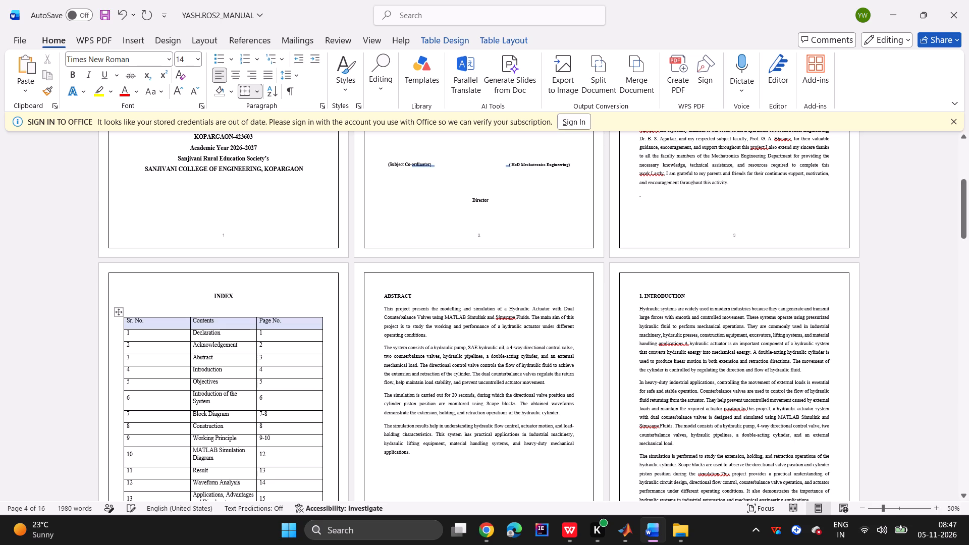
{"action": "left_click", "coordinate": [264, 429]}
{"action": "key", "text": "BackSpace"}
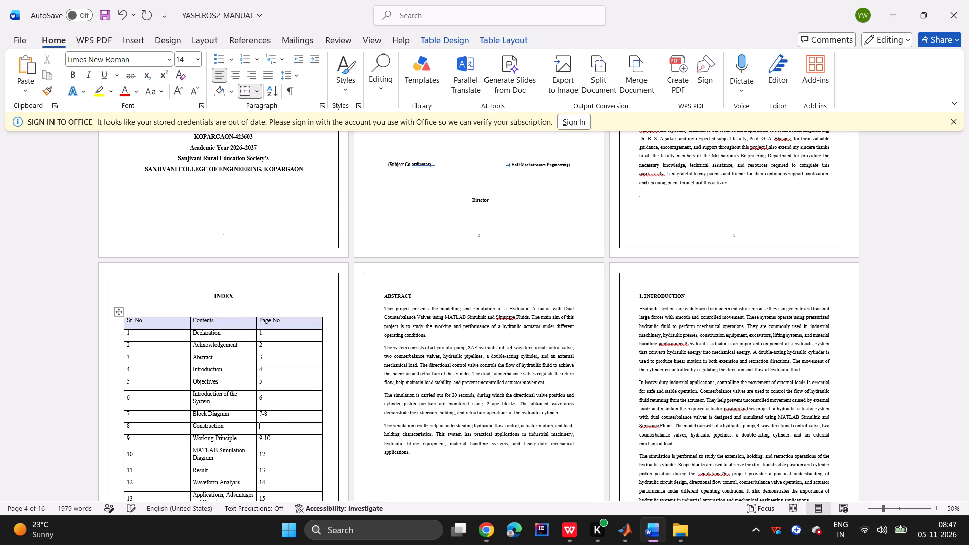
{"action": "key", "text": "9"}
Set the page number of the Working Principle entry in the index to 10-11.
{"action": "left_click", "coordinate": [265, 445]}
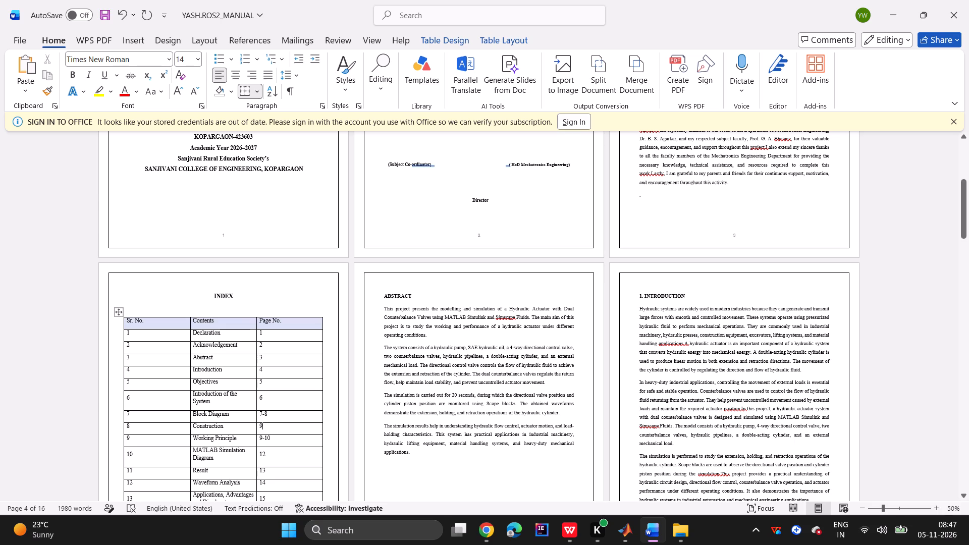
{"action": "key", "text": "BackSpace"}
{"action": "key", "text": "BackSpace"}
{"action": "type", "text": "10"}
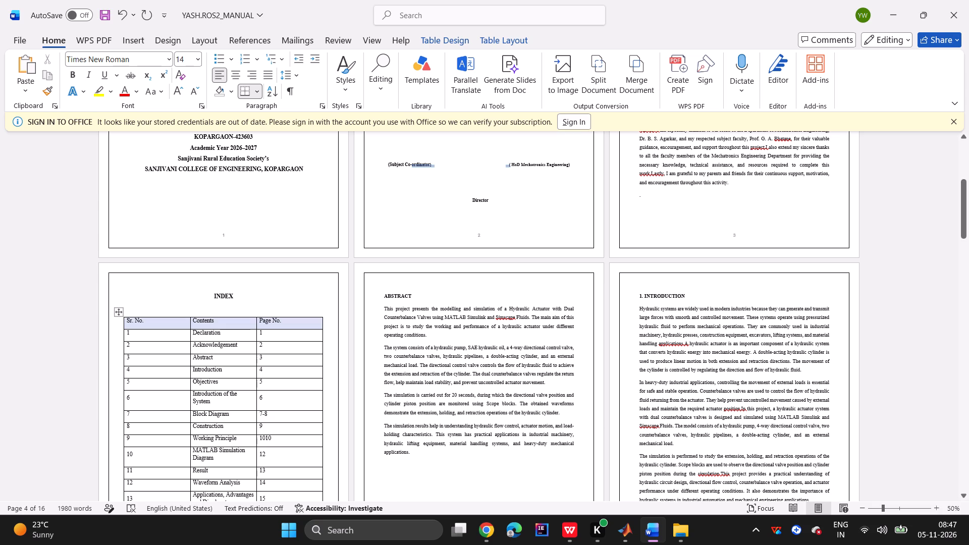
{"action": "left_click", "coordinate": [278, 445]}
{"action": "key", "text": "BackSpace"}
{"action": "key", "text": "BackSpace"}
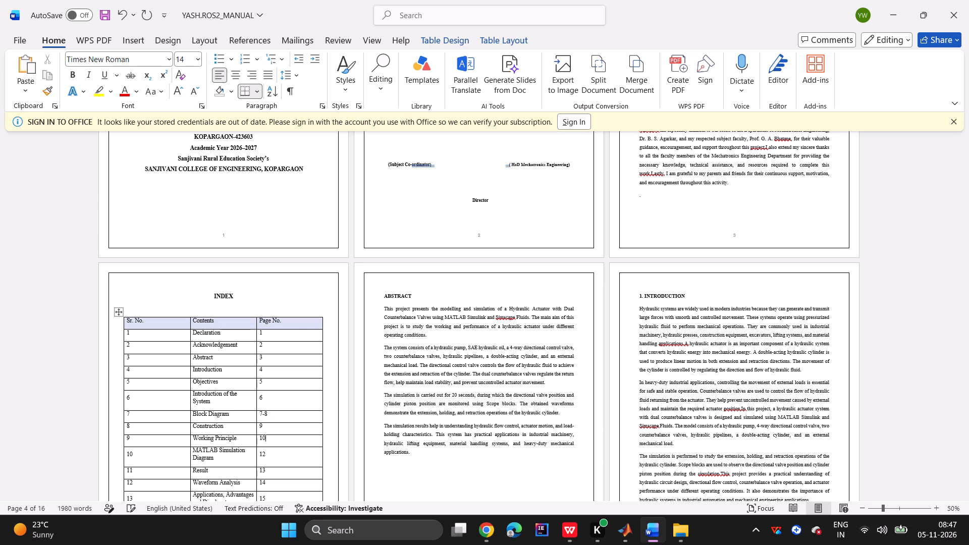
{"action": "type", "text": "-11"}
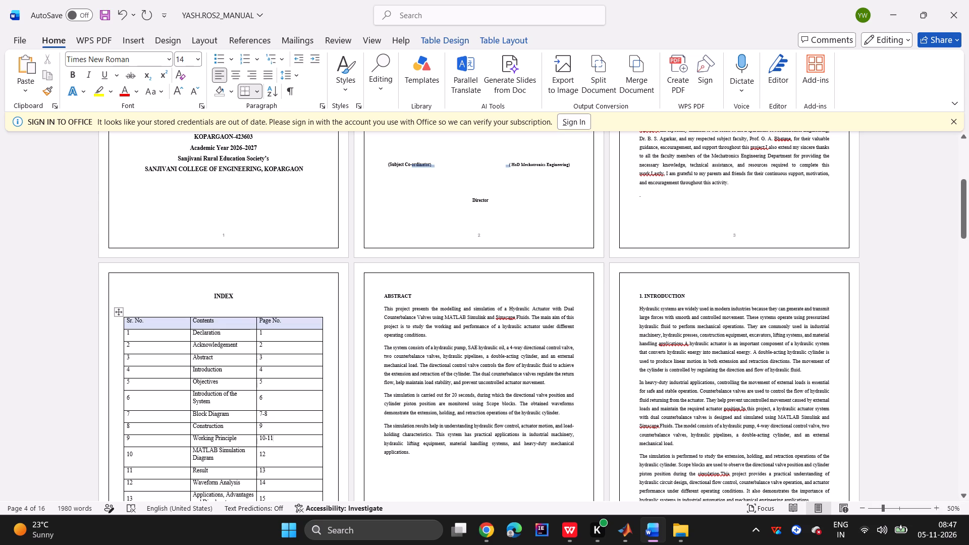
Retype the Construction section heading in title case as "5.Construction".
{"action": "scroll", "coordinate": [278, 458], "scroll_direction": "down", "scroll_amount": 1}
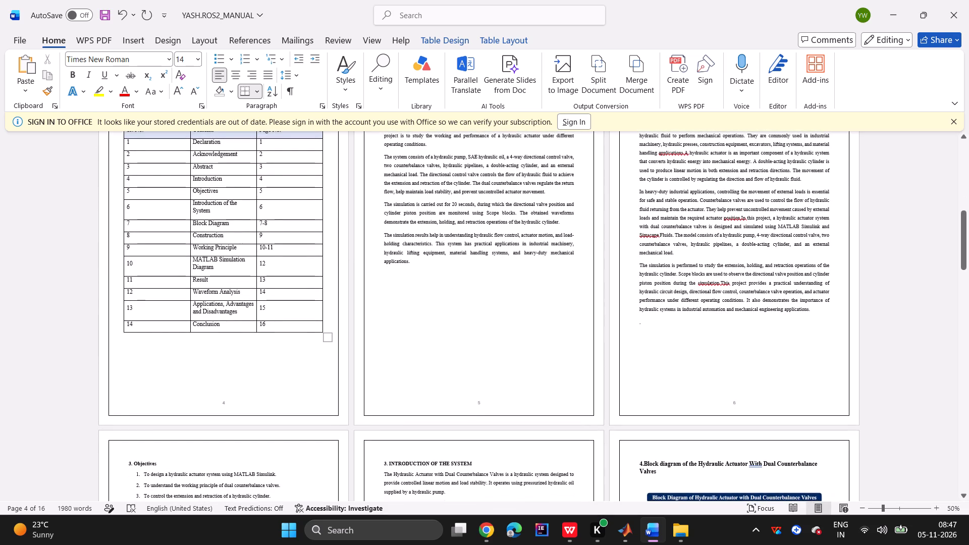
{"action": "scroll", "coordinate": [278, 458], "scroll_direction": "up", "scroll_amount": 1}
{"action": "scroll", "coordinate": [278, 458], "scroll_direction": "down", "scroll_amount": 2}
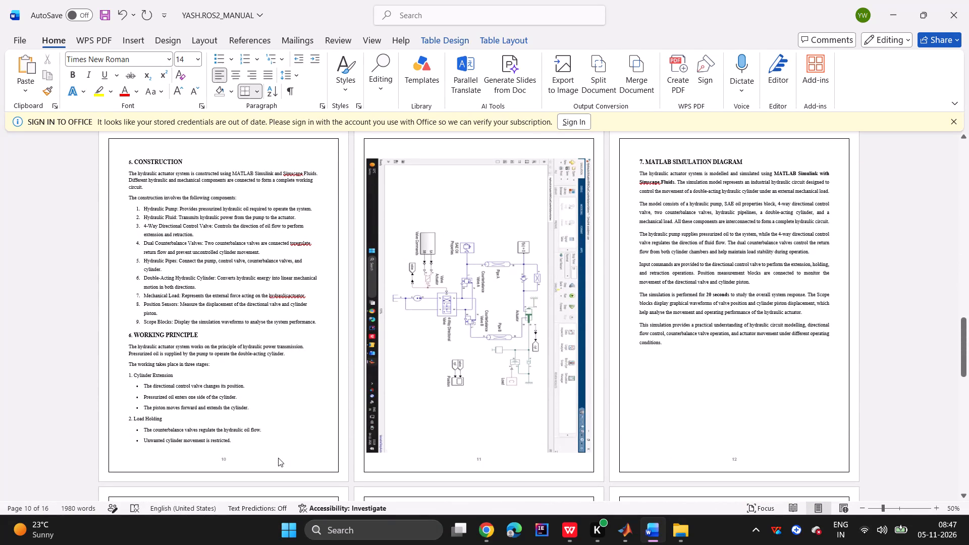
{"action": "left_click", "coordinate": [188, 167]}
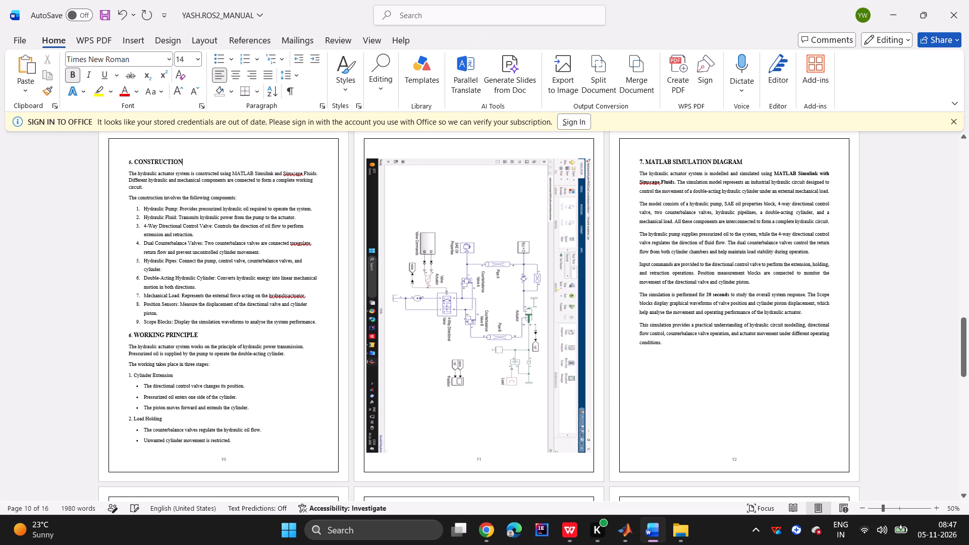
{"action": "key", "text": "BackSpace"}
{"action": "key", "text": "BackSpace"}
{"action": "key", "text": "BackSpace"}
{"action": "key", "text": "BackSpace"}
{"action": "key", "text": "BackSpace"}
{"action": "key", "text": "BackSpace"}
{"action": "key", "text": "BackSpace"}
{"action": "key", "text": "BackSpace"}
{"action": "key", "text": "BackSpace"}
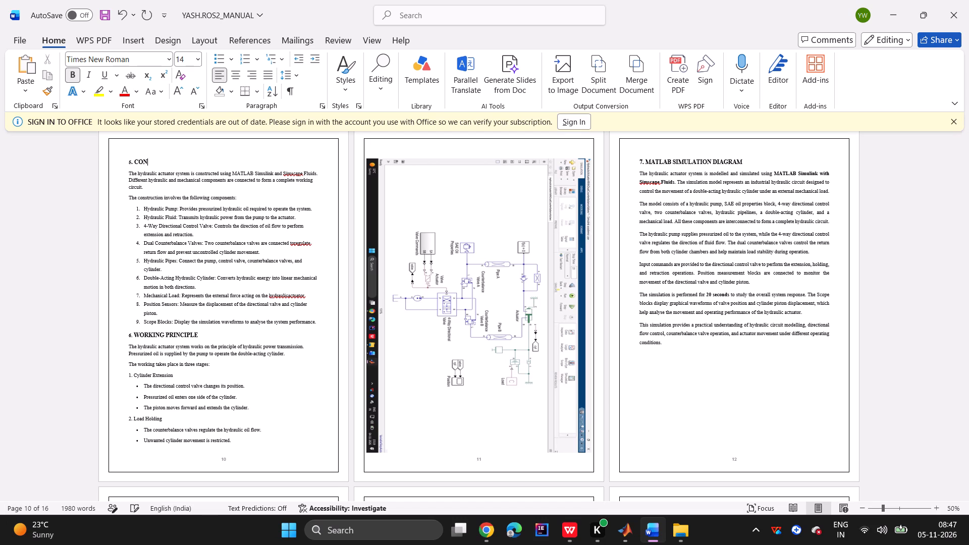
{"action": "key", "text": "BackSpace"}
{"action": "key", "text": "BackSpace"}
{"action": "key", "text": "BackSpace"}
{"action": "key", "text": "BackSpace"}
{"action": "key", "text": "BackSpace"}
{"action": "key", "text": "BackSpace"}
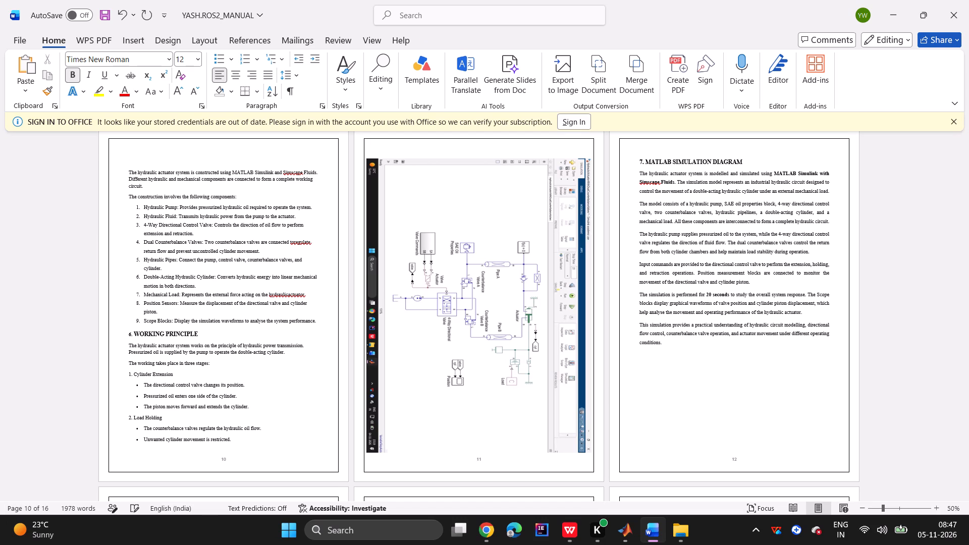
{"action": "key", "text": "5"}
{"action": "key", "text": "period"}
{"action": "key", "text": "c"}
Increase the font size of the "5.Construction" heading to 14.
{"action": "left_click_drag", "start_coordinate": [125, 167], "coordinate": [161, 163]}
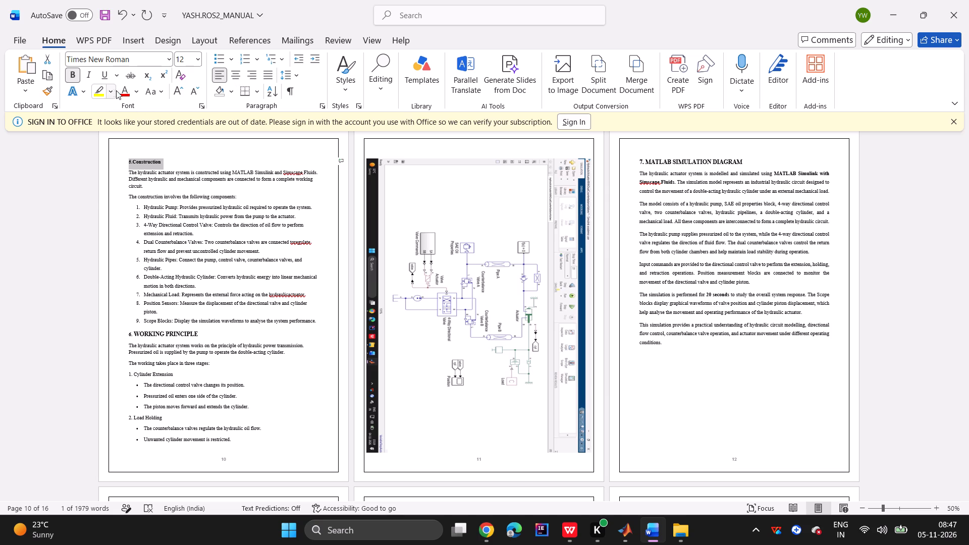
{"action": "left_click", "coordinate": [173, 85]}
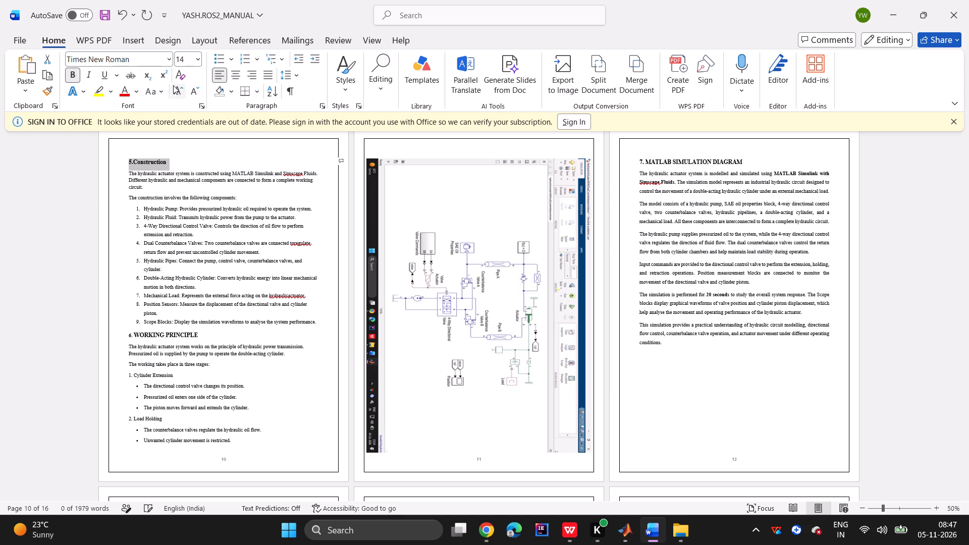
{"action": "left_click", "coordinate": [57, 231]}
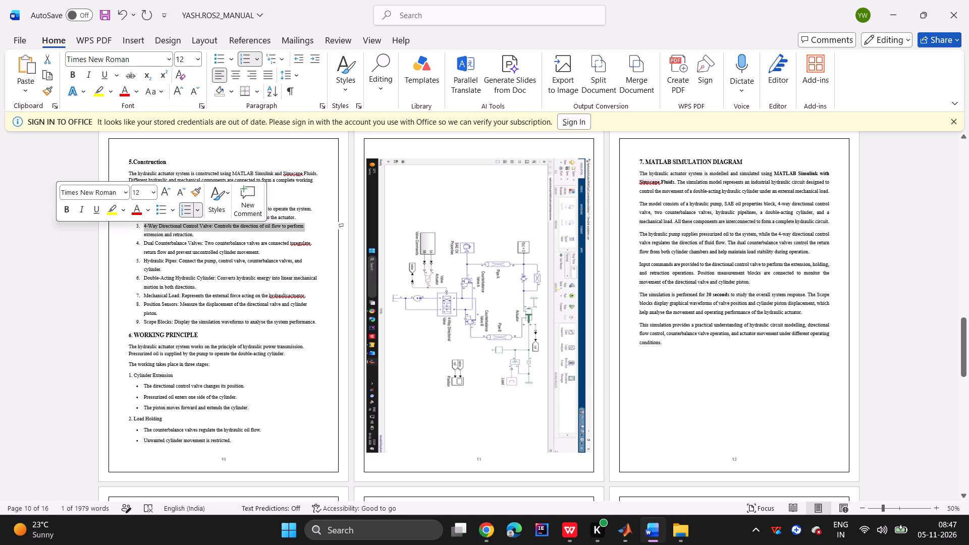
Retype the section 7 heading in title case as "7.Matlab Simulation Diagram".
{"action": "left_click", "coordinate": [747, 163]}
{"action": "key", "text": "BackSpace"}
{"action": "key", "text": "BackSpace"}
{"action": "key", "text": "BackSpace"}
{"action": "key", "text": "BackSpace"}
{"action": "key", "text": "BackSpace"}
{"action": "key", "text": "BackSpace"}
{"action": "key", "text": "BackSpace"}
{"action": "key", "text": "BackSpace"}
{"action": "key", "text": "BackSpace"}
{"action": "key", "text": "BackSpace"}
{"action": "key", "text": "BackSpace"}
{"action": "key", "text": "BackSpace"}
{"action": "key", "text": "BackSpace"}
{"action": "key", "text": "BackSpace"}
{"action": "key", "text": "BackSpace"}
{"action": "key", "text": "BackSpace"}
{"action": "key", "text": "BackSpace"}
{"action": "key", "text": "BackSpace"}
{"action": "key", "text": "BackSpace"}
{"action": "key", "text": "BackSpace"}
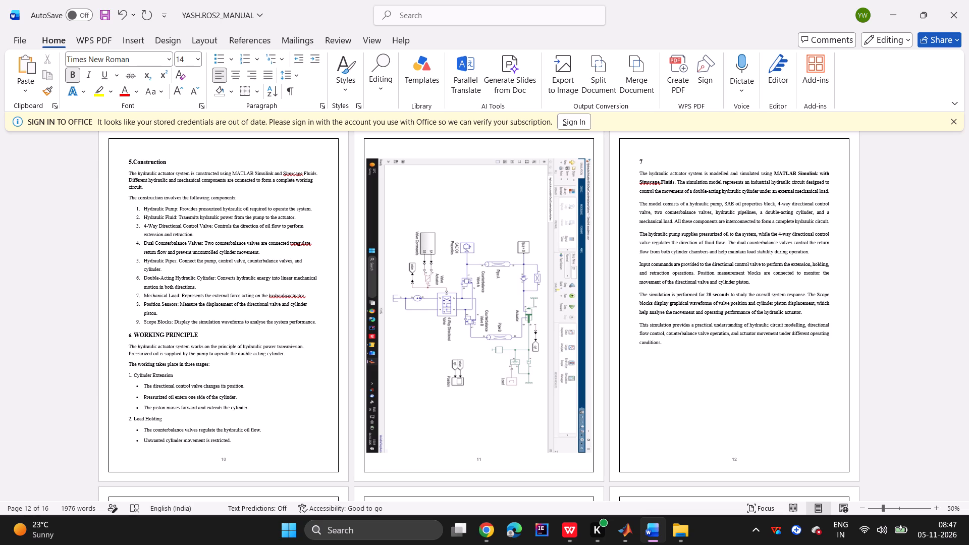
{"action": "key", "text": "period"}
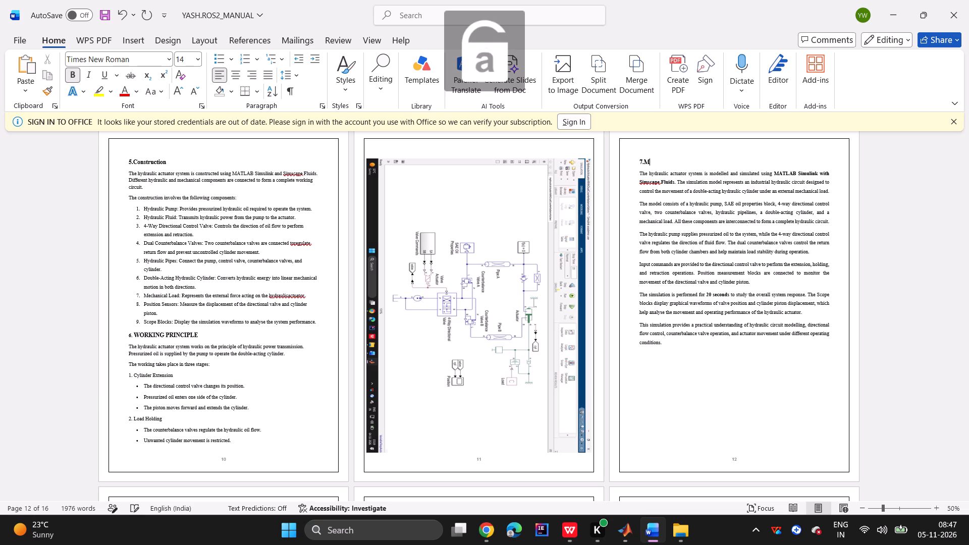
{"action": "key", "text": "a"}
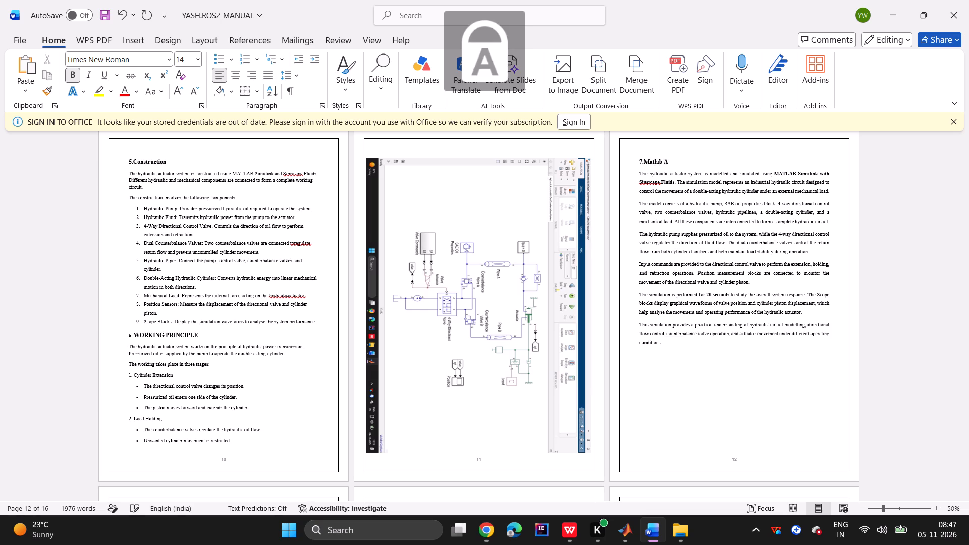
{"action": "key", "text": "s"}
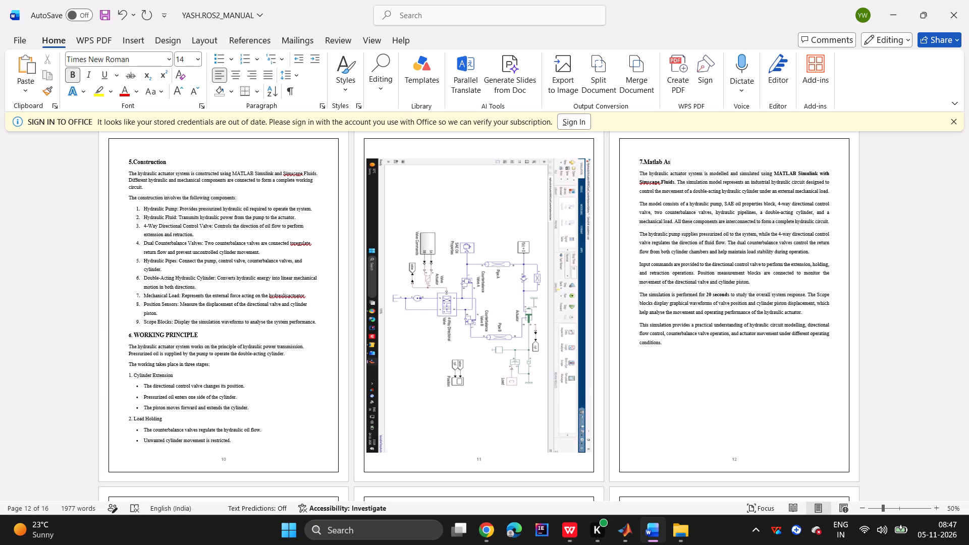
{"action": "key", "text": "BackSpace"}
{"action": "key", "text": "BackSpace"}
{"action": "key", "text": "d"}
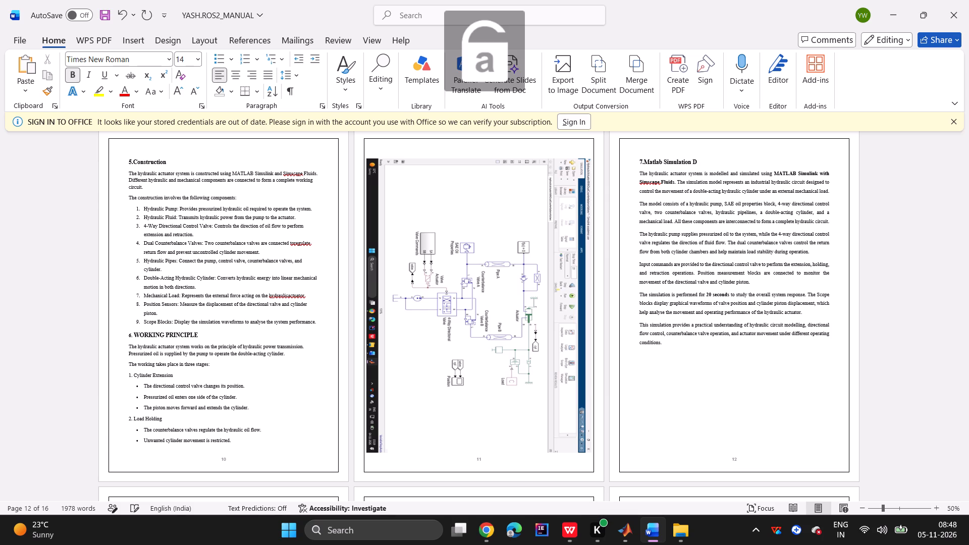
{"action": "type", "text": "iagram"}
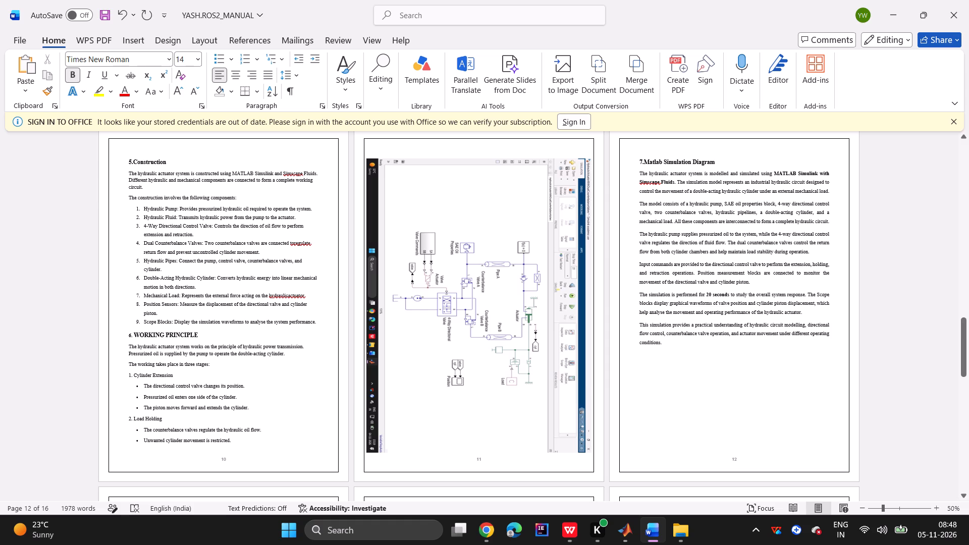
Review the headings in the closing sections and on the report's opening pages for consistent formatting.
{"action": "scroll", "coordinate": [720, 145], "scroll_direction": "down", "scroll_amount": 2}
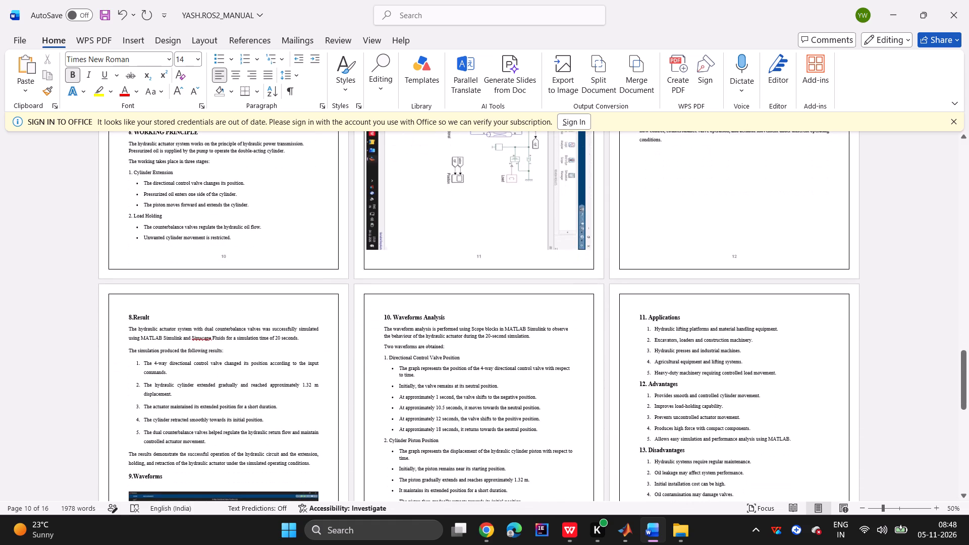
{"action": "scroll", "coordinate": [720, 145], "scroll_direction": "down", "scroll_amount": 1}
{"action": "scroll", "coordinate": [720, 145], "scroll_direction": "up", "scroll_amount": 2}
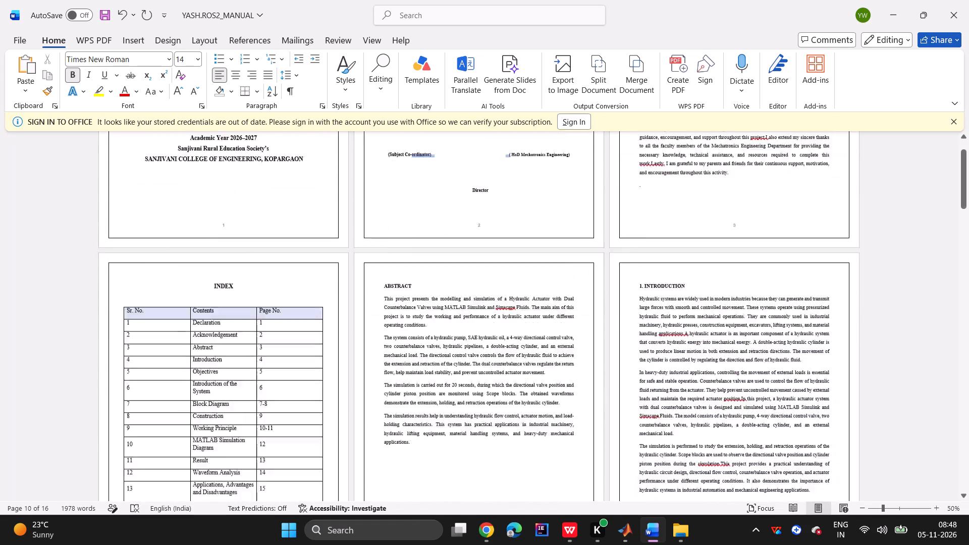
{"action": "scroll", "coordinate": [720, 145], "scroll_direction": "up", "scroll_amount": 2}
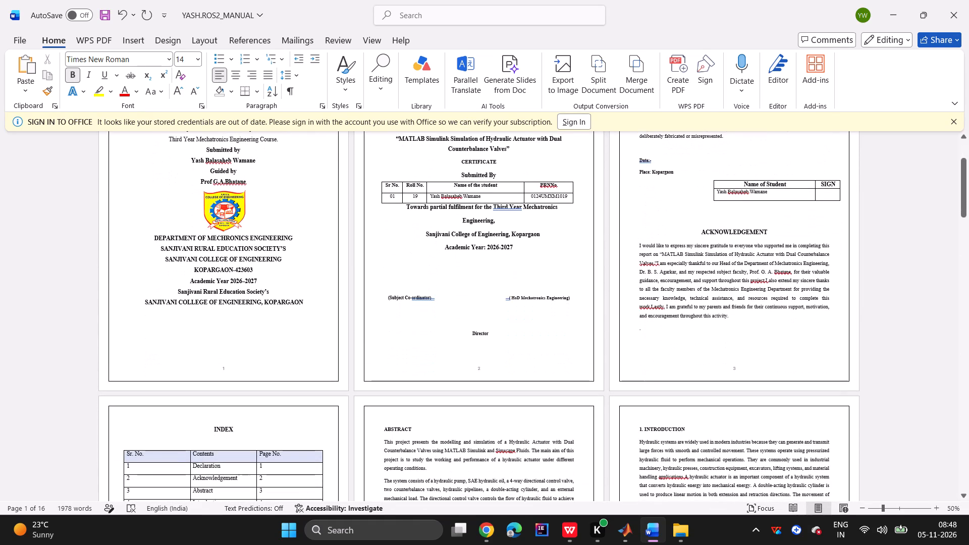
{"action": "scroll", "coordinate": [621, 341], "scroll_direction": "up", "scroll_amount": 1}
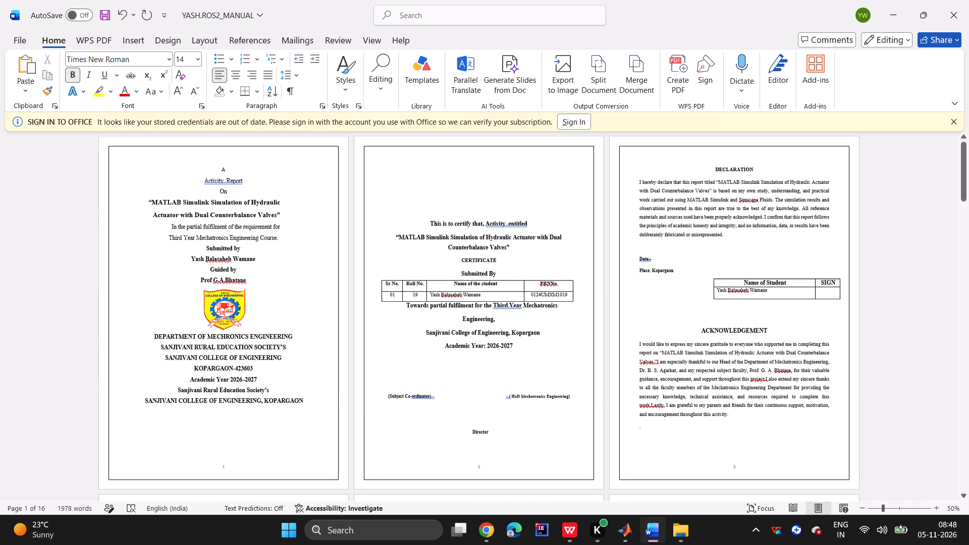
{"action": "scroll", "coordinate": [621, 341], "scroll_direction": "up", "scroll_amount": 1}
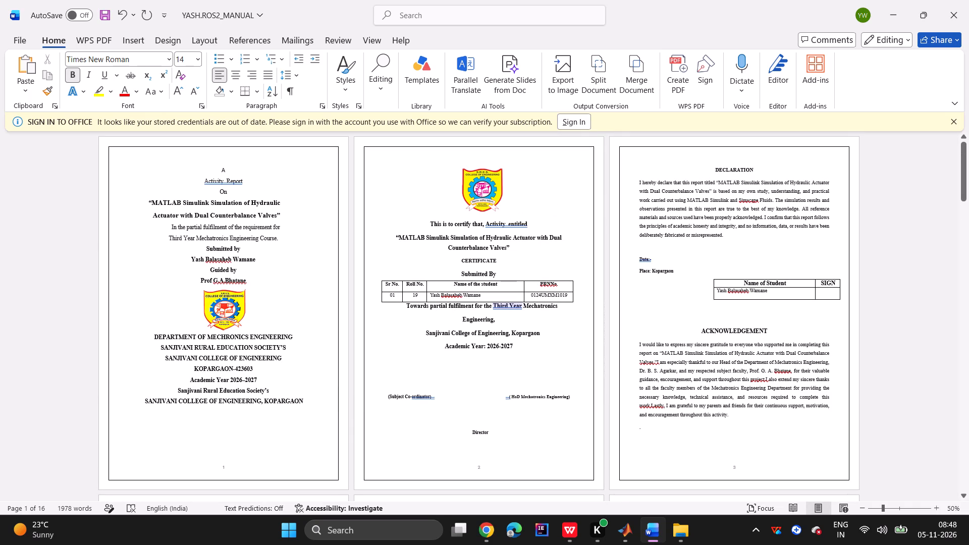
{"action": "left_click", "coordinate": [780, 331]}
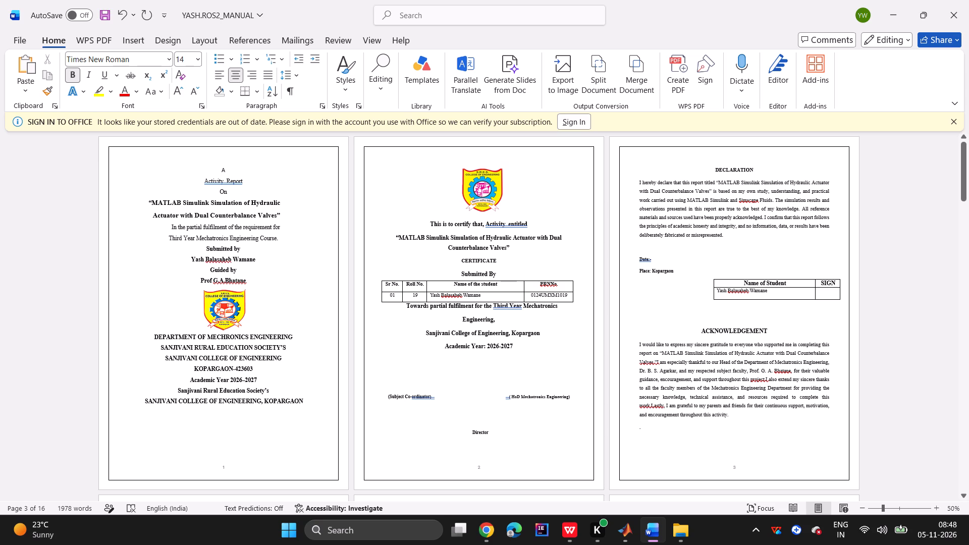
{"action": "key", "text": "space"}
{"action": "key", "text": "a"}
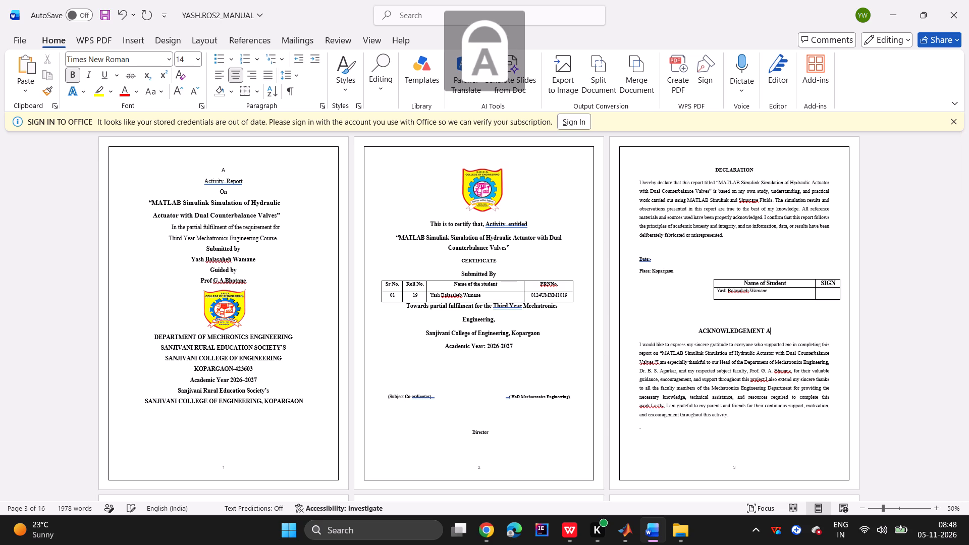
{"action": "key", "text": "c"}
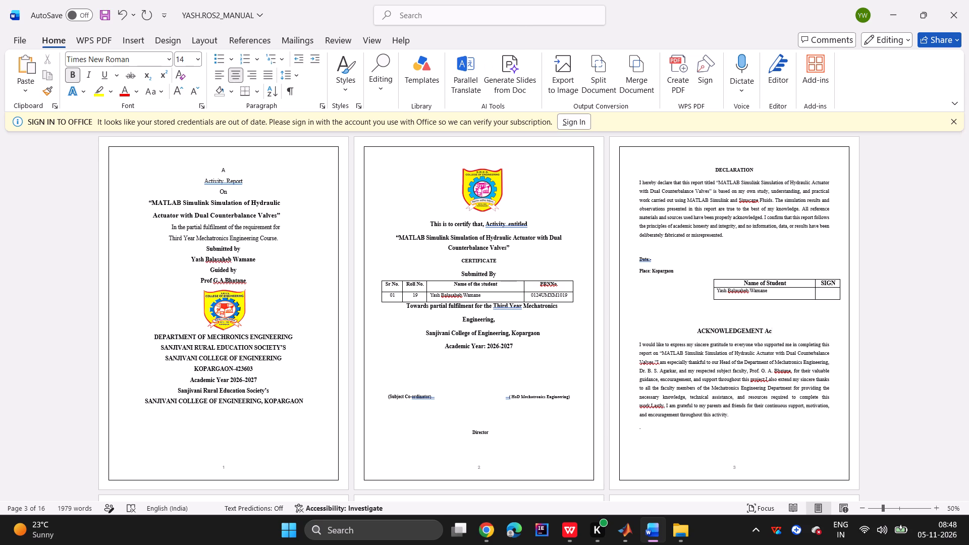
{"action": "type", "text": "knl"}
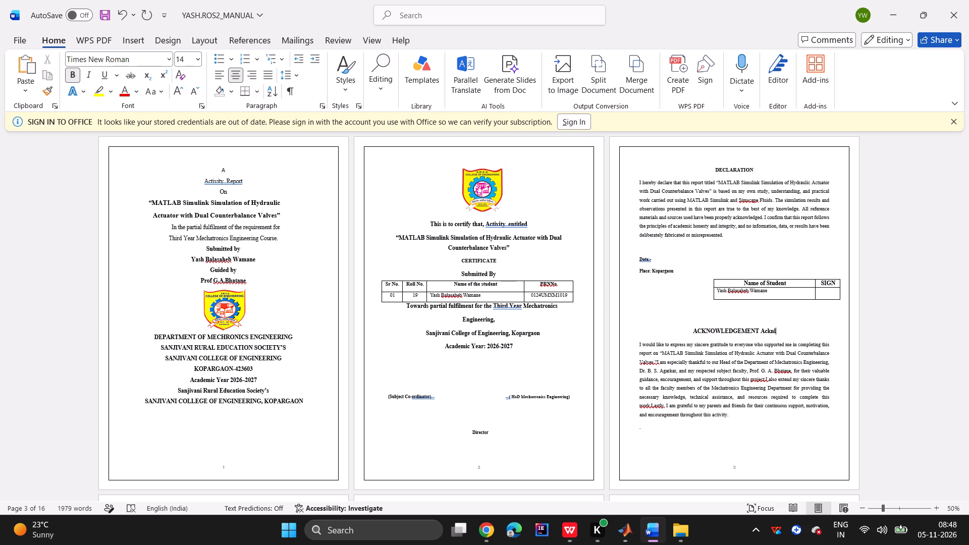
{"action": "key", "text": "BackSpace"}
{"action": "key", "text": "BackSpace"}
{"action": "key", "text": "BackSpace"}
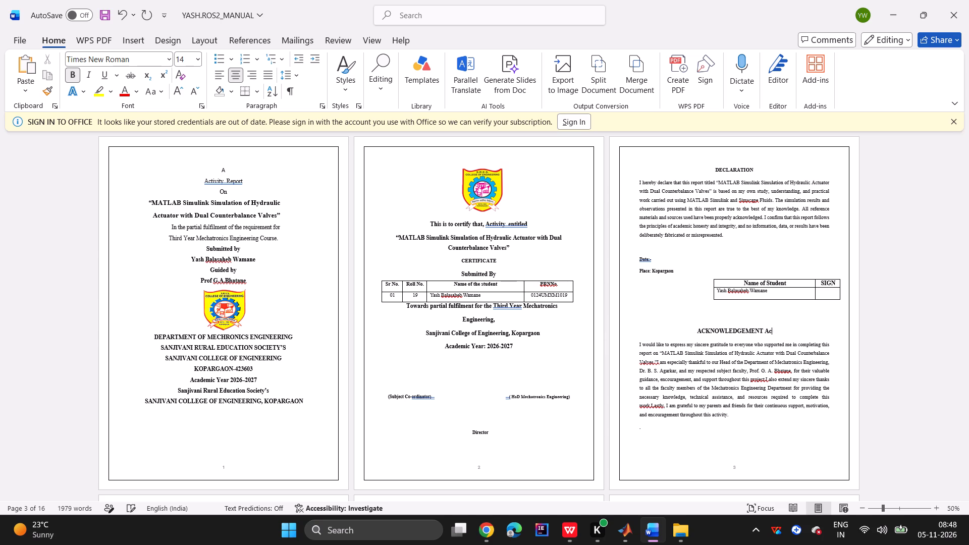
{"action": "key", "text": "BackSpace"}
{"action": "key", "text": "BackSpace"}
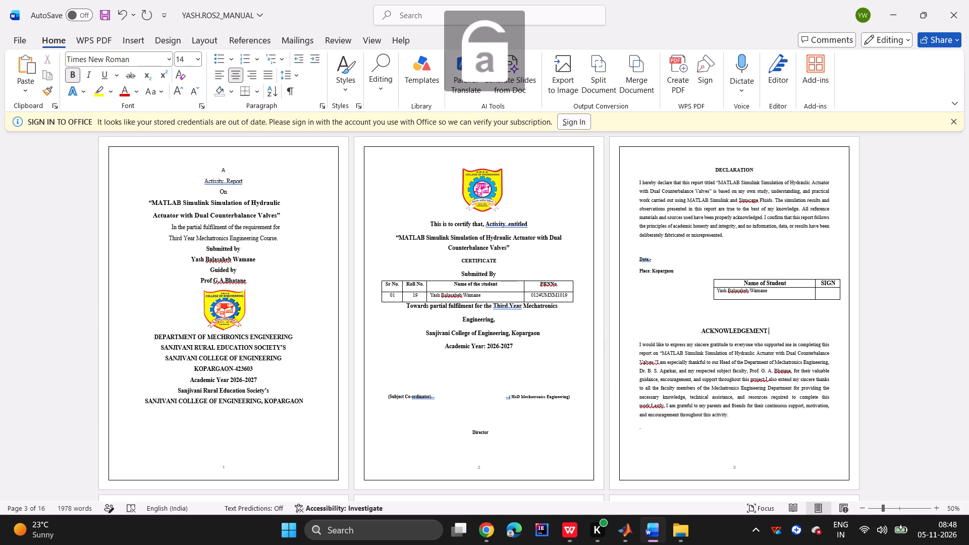
Open the footer on the Introduction of the System page for editing and delete its page number.
{"action": "scroll", "coordinate": [815, 296], "scroll_direction": "down", "scroll_amount": 2}
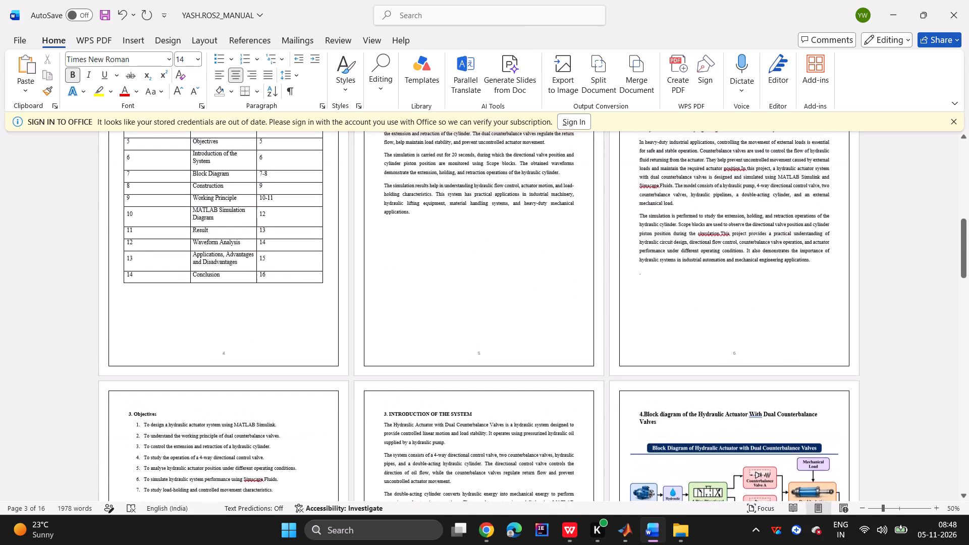
{"action": "scroll", "coordinate": [815, 296], "scroll_direction": "down", "scroll_amount": 2}
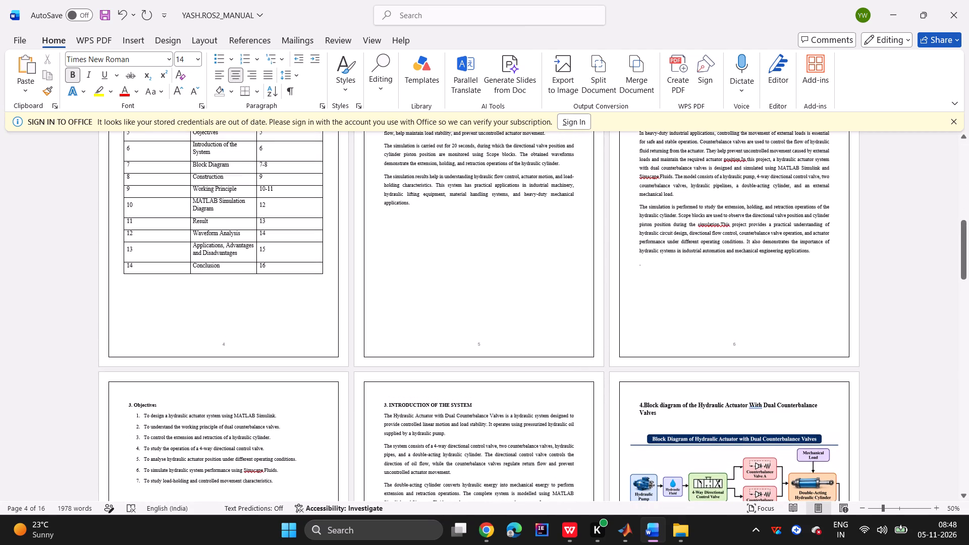
{"action": "scroll", "coordinate": [487, 407], "scroll_direction": "down", "scroll_amount": 1}
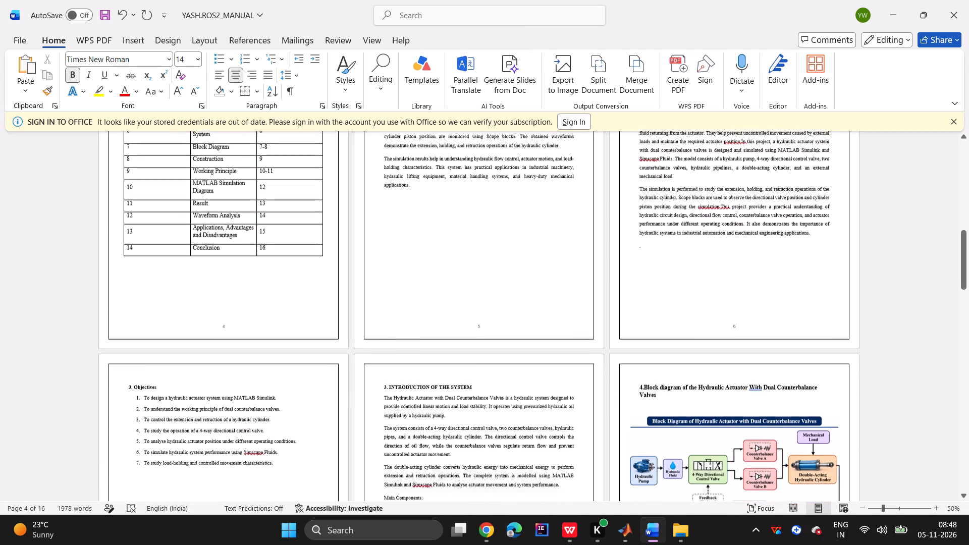
{"action": "scroll", "coordinate": [487, 407], "scroll_direction": "down", "scroll_amount": 1}
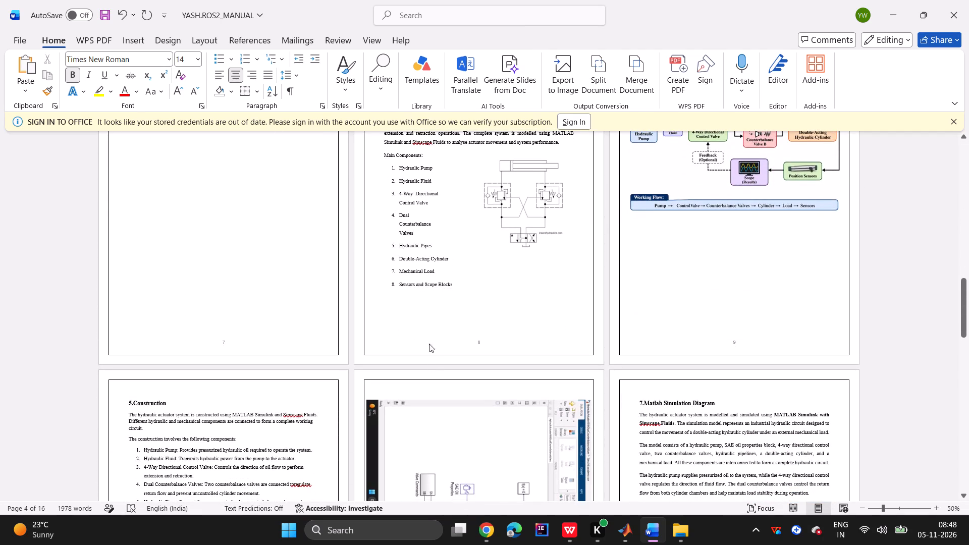
{"action": "right_click", "coordinate": [459, 339]}
{"action": "right_click", "coordinate": [459, 339]}
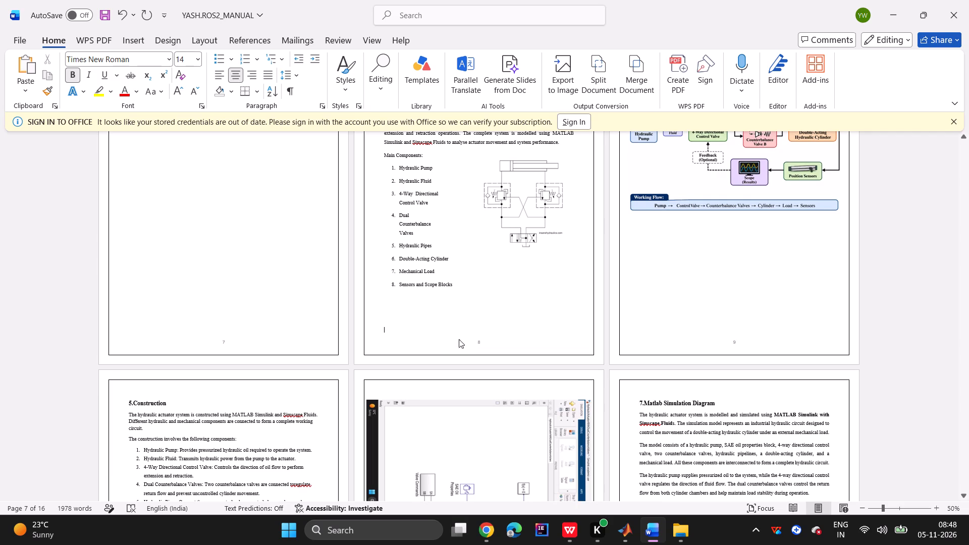
{"action": "left_click", "coordinate": [488, 352]}
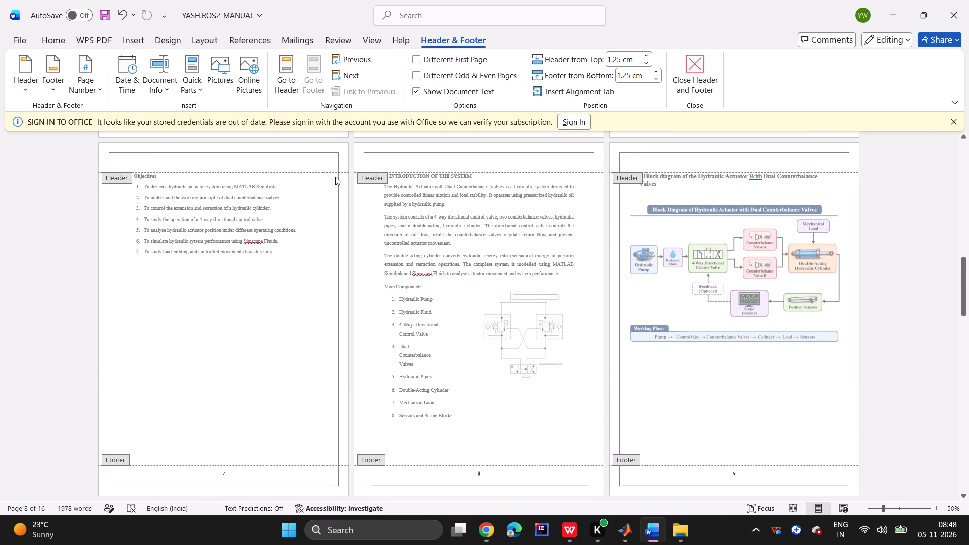
{"action": "key", "text": "c"}
{"action": "key", "text": "BackSpace"}
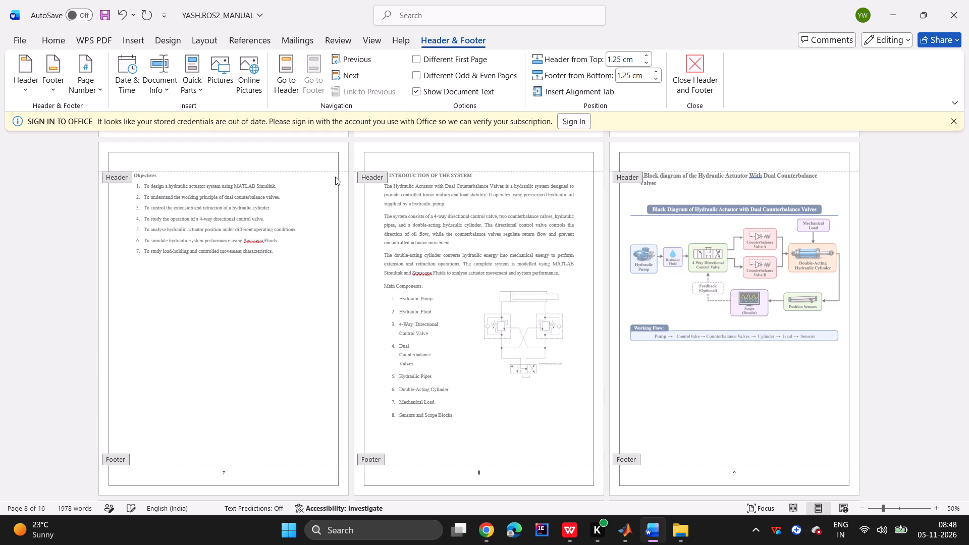
{"action": "left_click", "coordinate": [485, 473]}
{"action": "key", "text": "BackSpace"}
{"action": "key", "text": "BackSpace"}
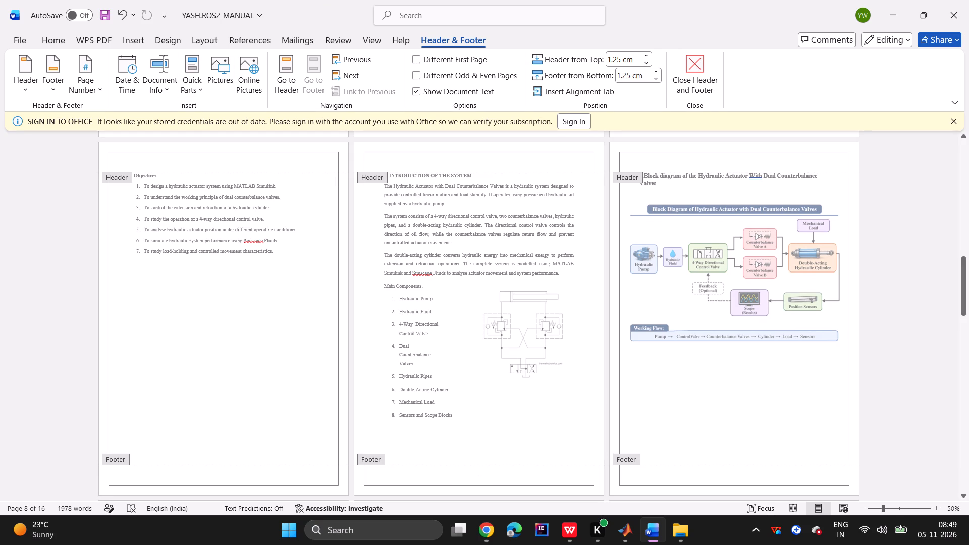
Enter the footer text "Control Engineering", indented with spaces towards the middle of the line.
{"action": "key", "text": "Tab"}
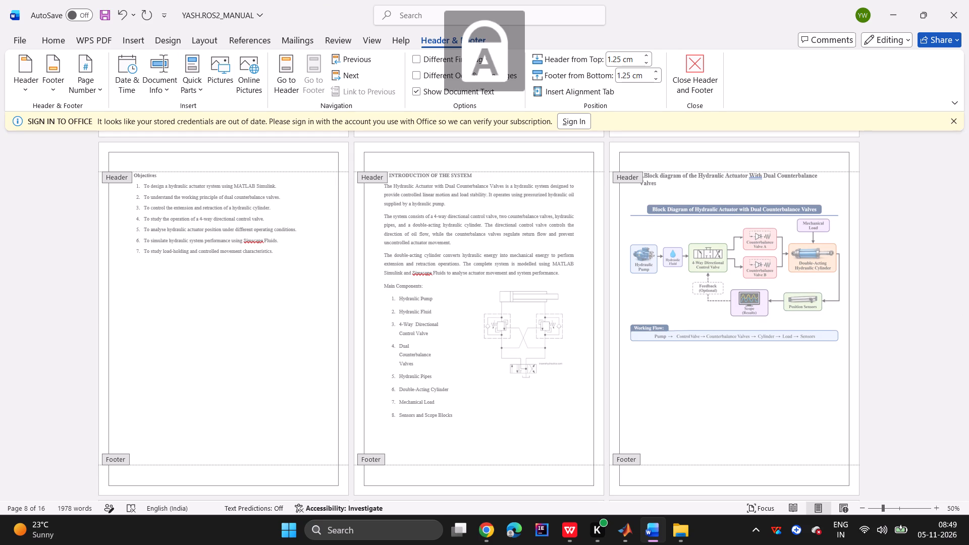
{"action": "key", "text": "BackSpace"}
{"action": "key", "text": "BackSpace"}
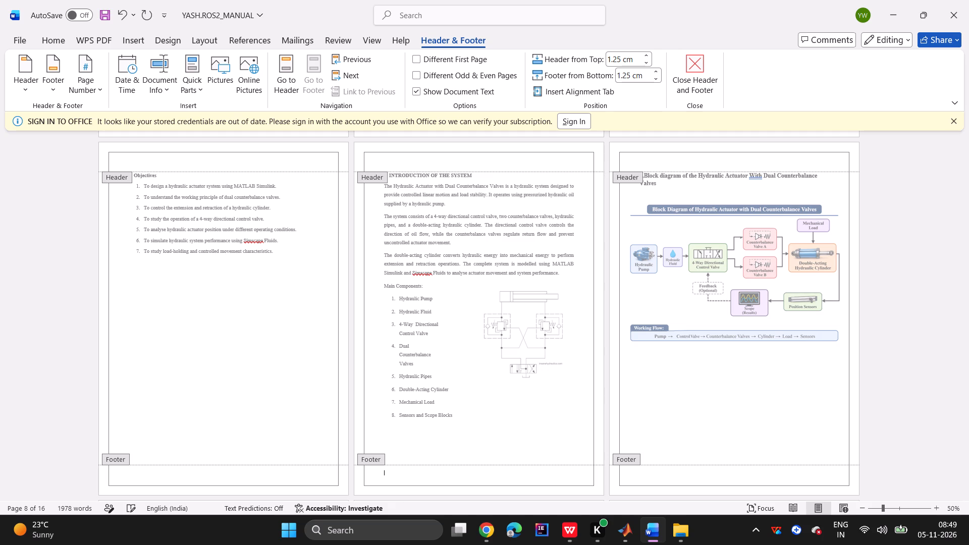
{"action": "key", "text": "space"}
{"action": "key", "text": "space"}
{"action": "key", "text": "space"}
{"action": "key", "text": "space"}
{"action": "key", "text": "c"}
{"action": "type", "text": "ontrol"}
{"action": "key", "text": "space"}
{"action": "key", "text": "e"}
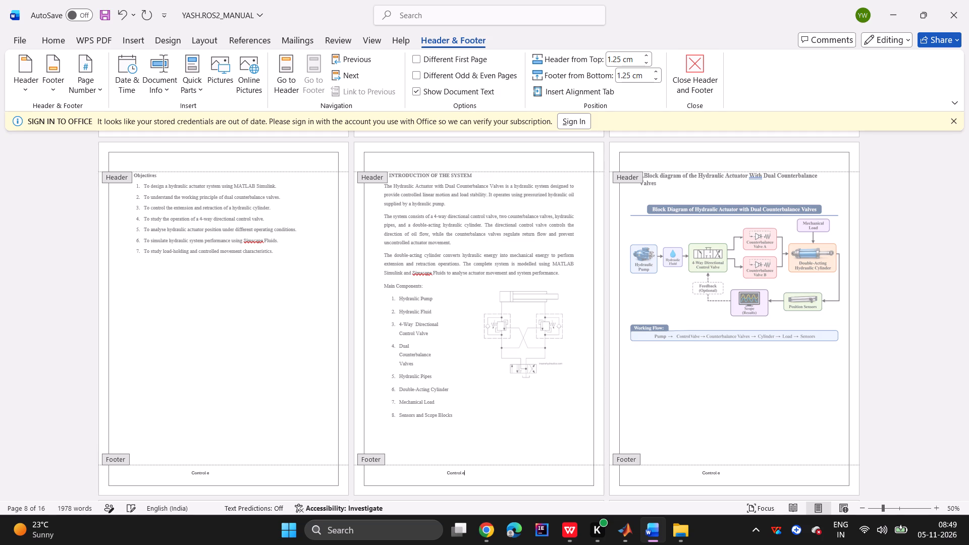
{"action": "key", "text": "BackSpace"}
{"action": "key", "text": "e"}
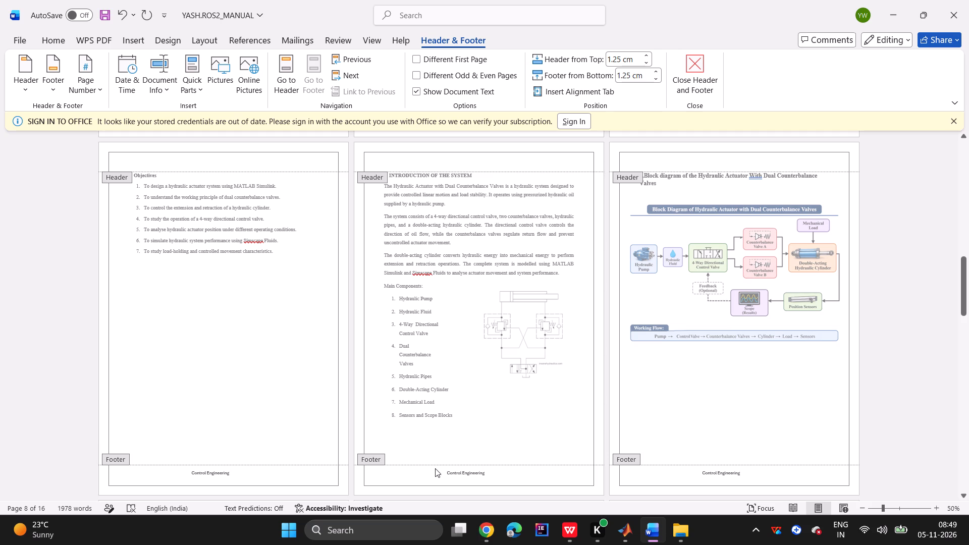
Increase the font size of the "Control Engineering" footer text.
{"action": "left_click_drag", "start_coordinate": [446, 474], "coordinate": [488, 482]}
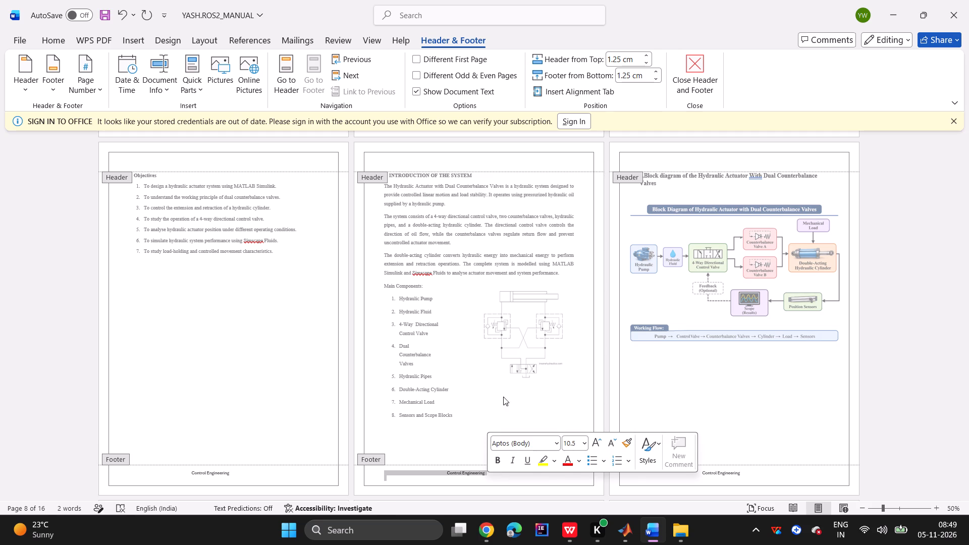
{"action": "left_click", "coordinate": [599, 448]}
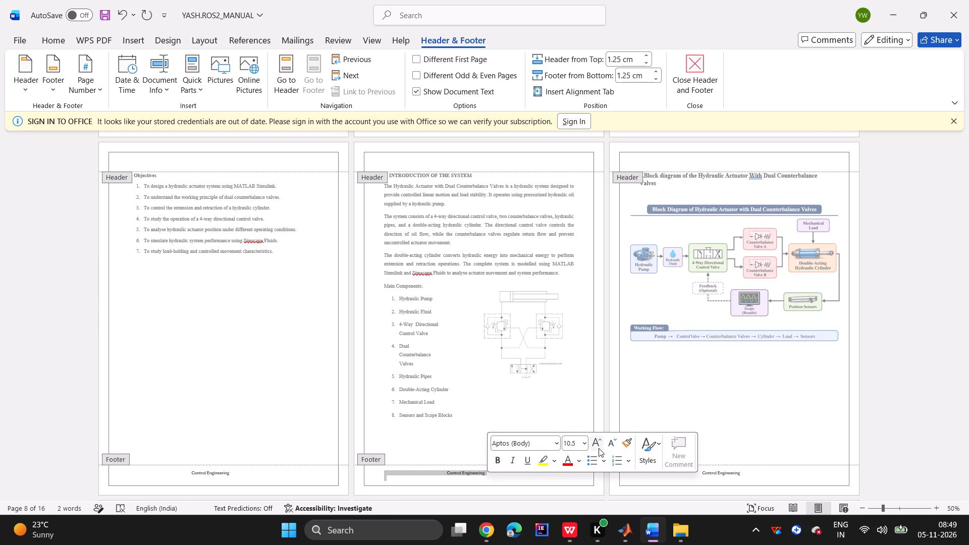
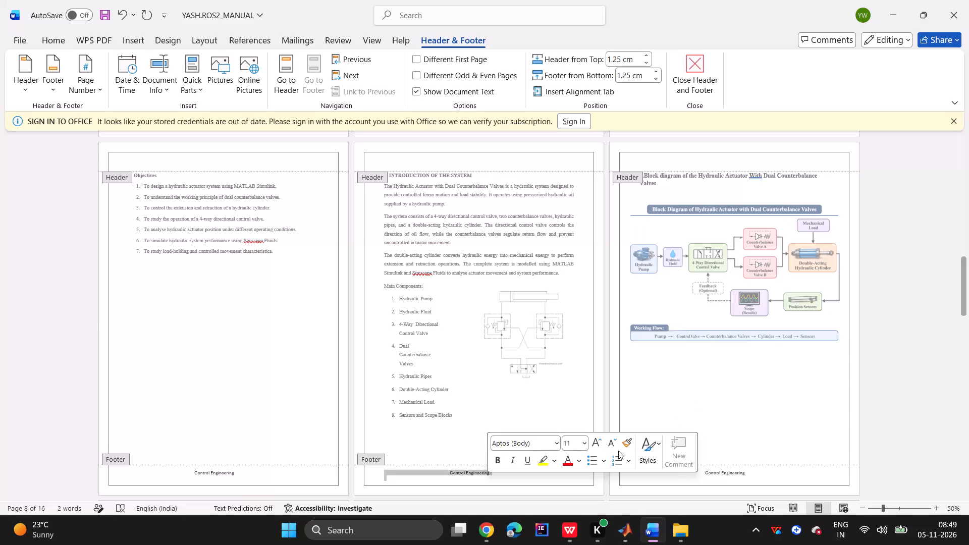
Enter the header text "Sanjivani College Of Engineering" above the Block diagram page of the report.
{"action": "left_click", "coordinate": [658, 416]}
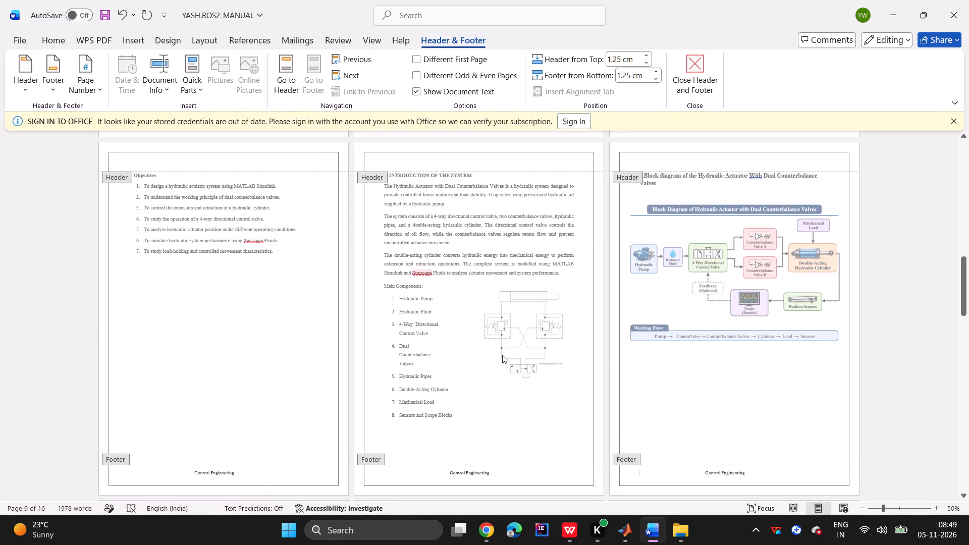
{"action": "double_click", "coordinate": [667, 163]}
{"action": "type", "text": "sa"}
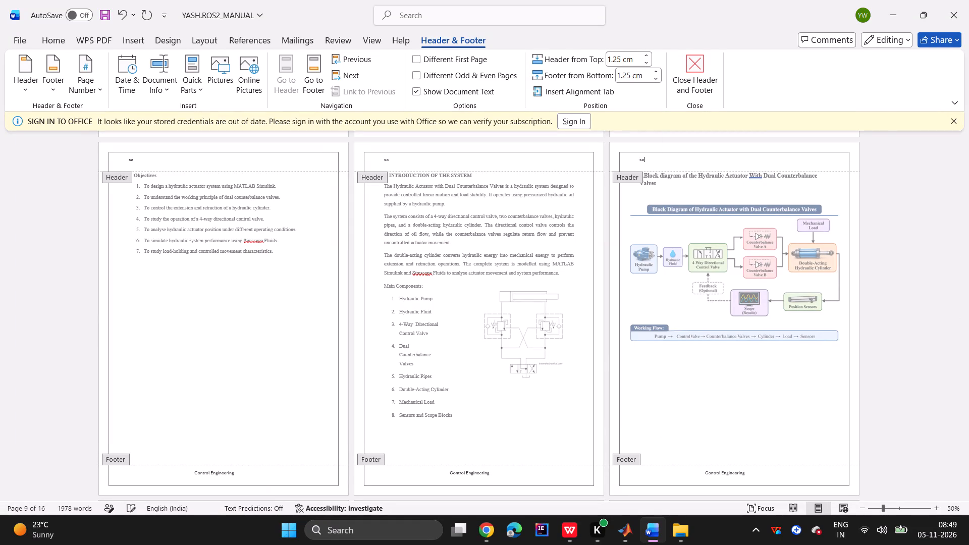
{"action": "key", "text": "BackSpace"}
{"action": "key", "text": "BackSpace"}
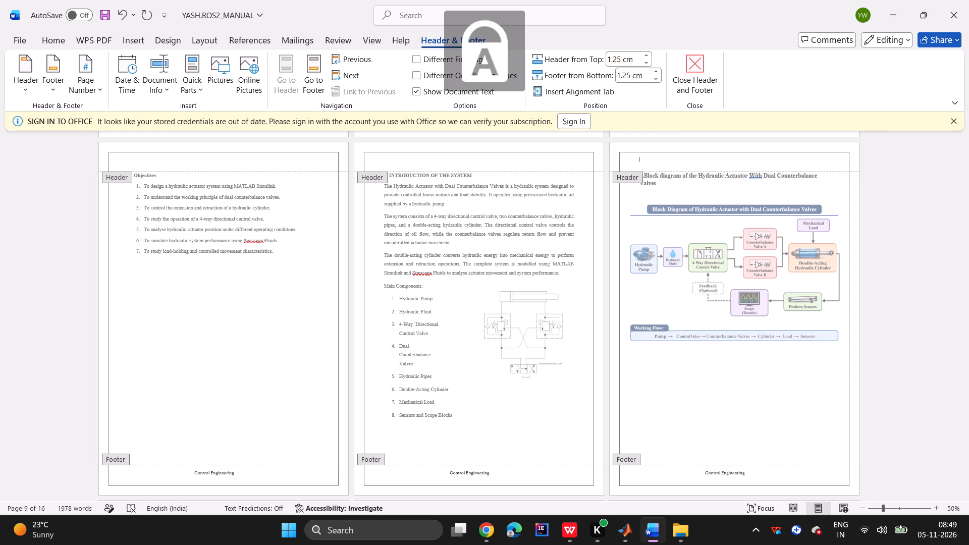
{"action": "key", "text": "s"}
{"action": "type", "text": "anjivani"}
{"action": "key", "text": "space"}
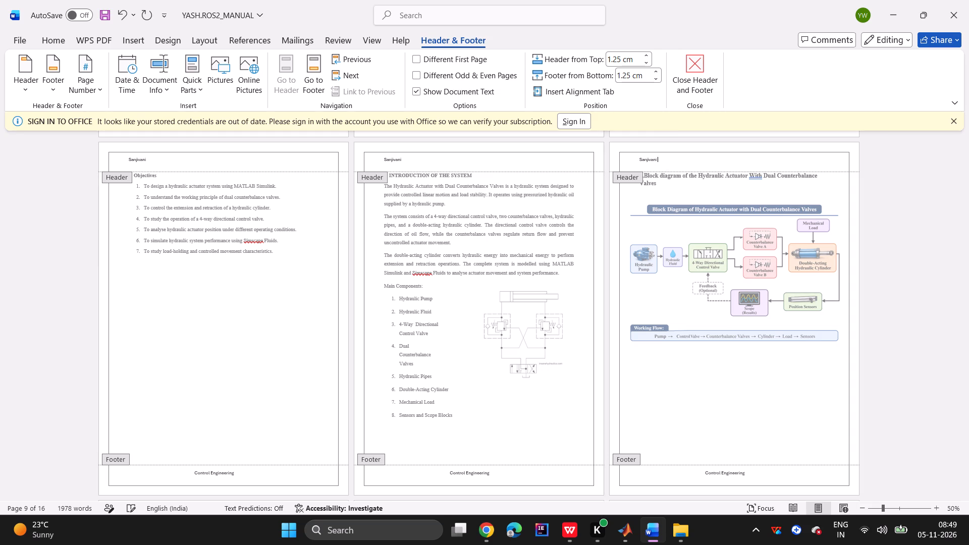
{"action": "key", "text": "c"}
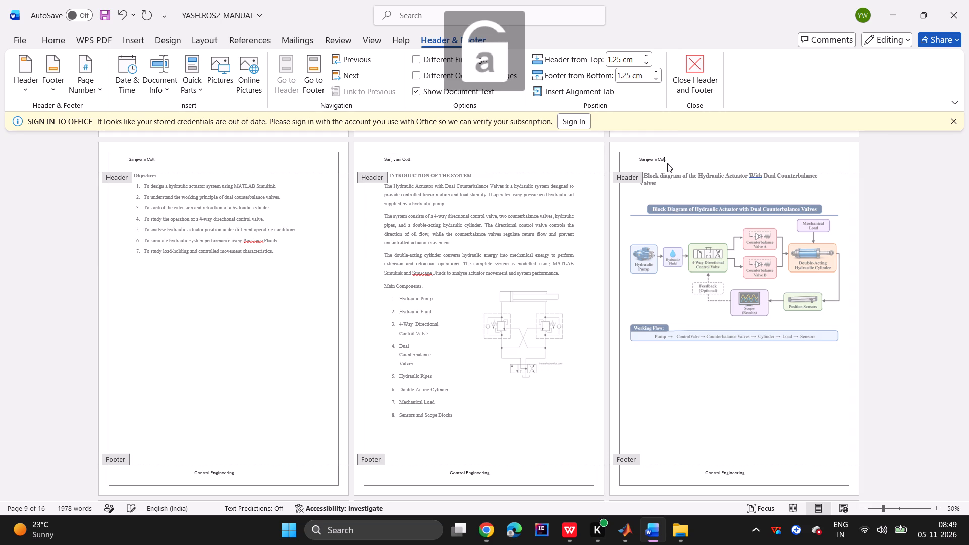
{"action": "key", "text": "o"}
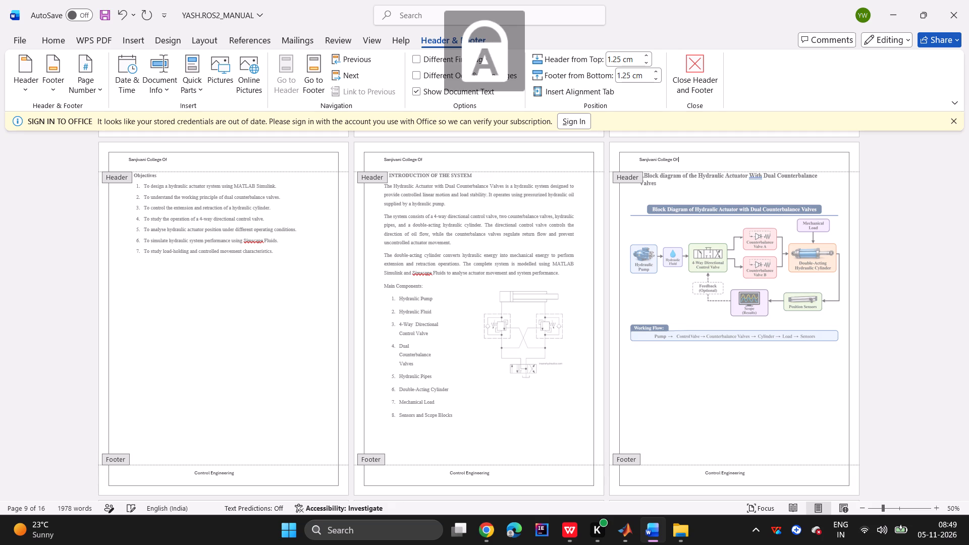
{"action": "type", "text": "ENGINEER"}
{"action": "key", "text": "BackSpace"}
{"action": "key", "text": "BackSpace"}
{"action": "key", "text": "BackSpace"}
{"action": "key", "text": "BackSpace"}
{"action": "key", "text": "BackSpace"}
{"action": "key", "text": "BackSpace"}
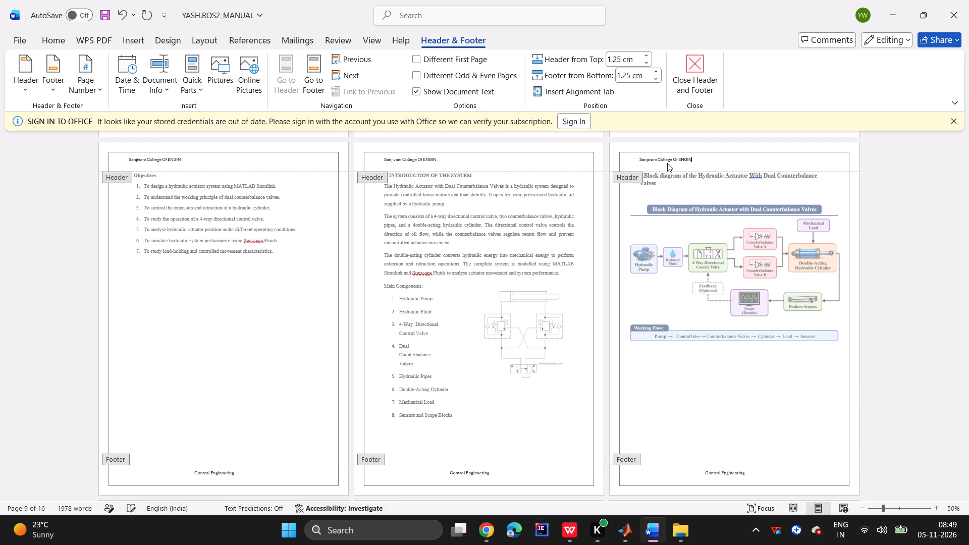
{"action": "key", "text": "BackSpace"}
{"action": "key", "text": "BackSpace"}
{"action": "key", "text": "BackSpace"}
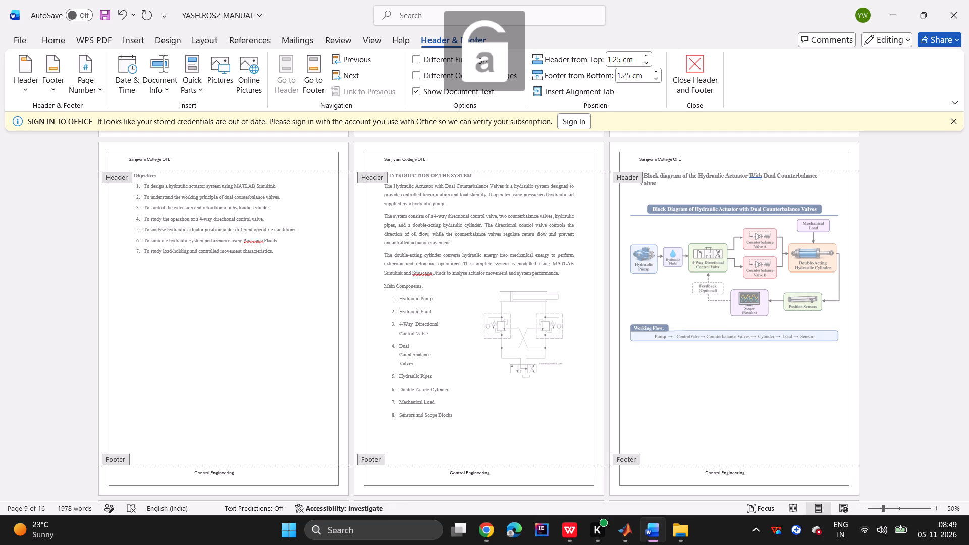
{"action": "type", "text": "nfg"}
{"action": "key", "text": "BackSpace"}
{"action": "key", "text": "BackSpace"}
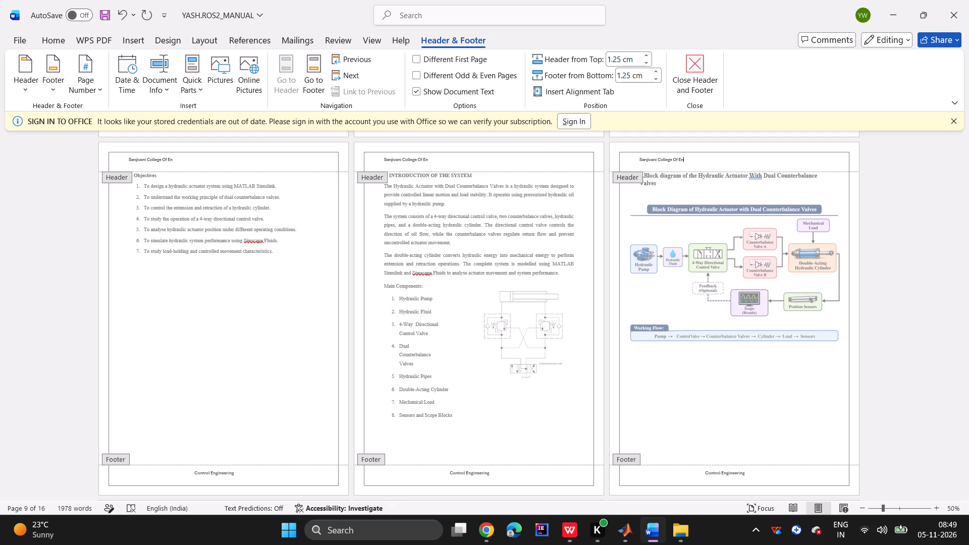
{"action": "type", "text": "gineering"}
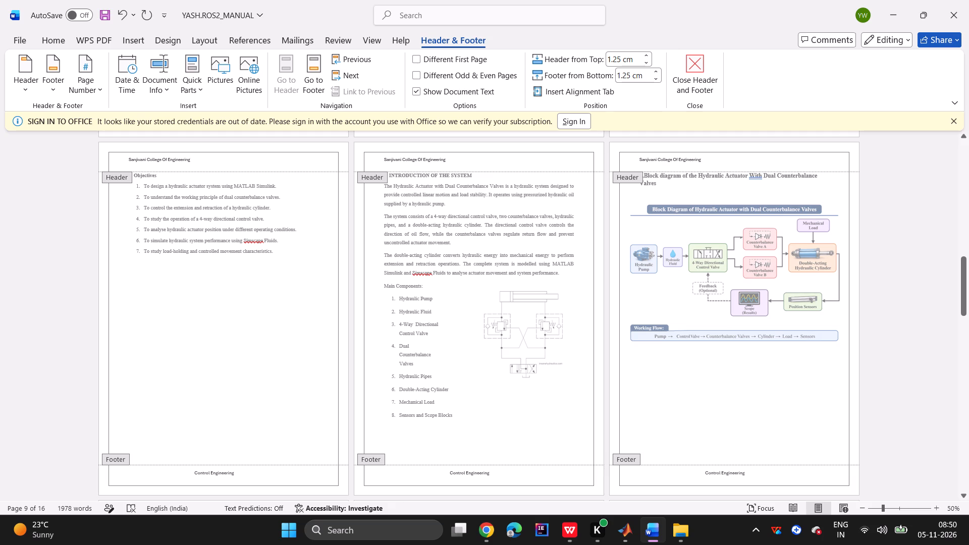
Centre-align the "Sanjivani College Of Engineering" header text.
{"action": "left_click_drag", "start_coordinate": [638, 162], "coordinate": [701, 161]}
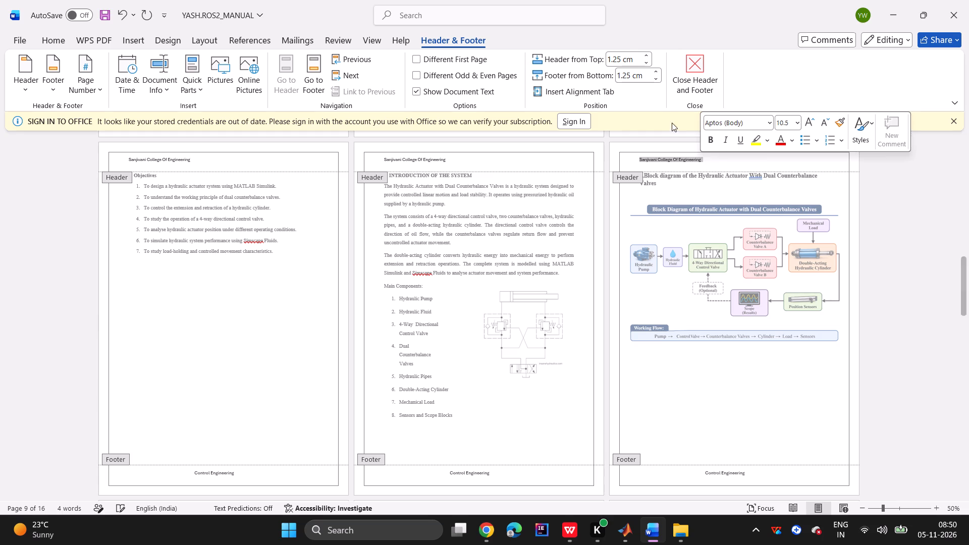
{"action": "left_click", "coordinate": [62, 36]}
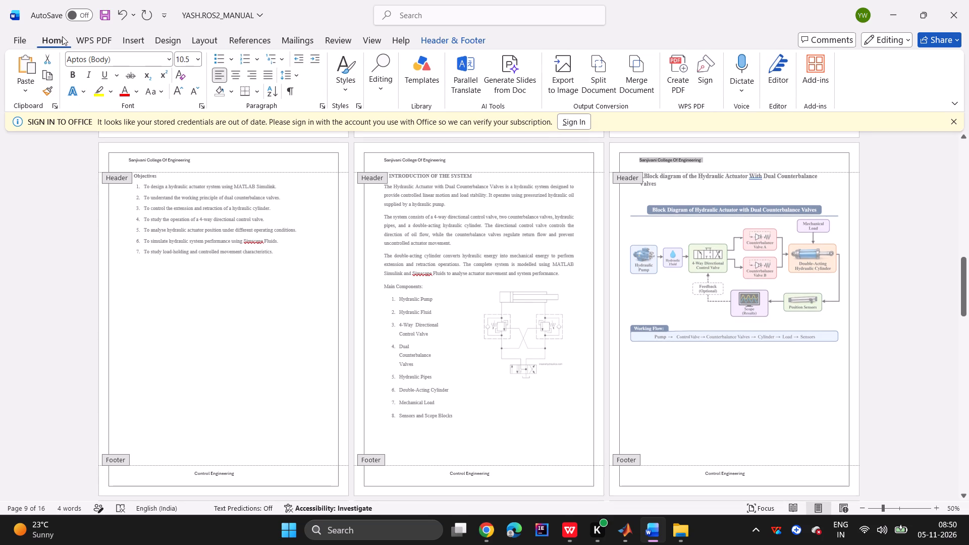
{"action": "left_click", "coordinate": [233, 77]}
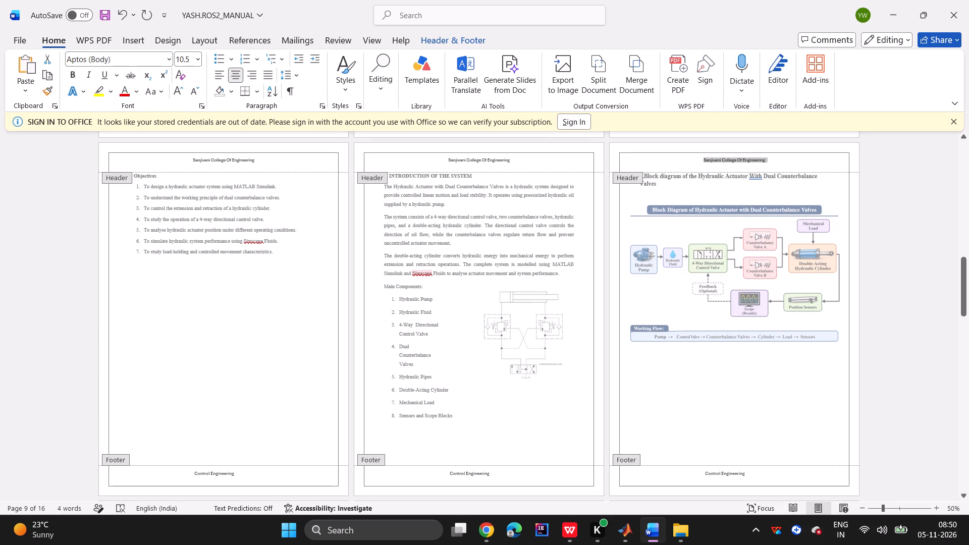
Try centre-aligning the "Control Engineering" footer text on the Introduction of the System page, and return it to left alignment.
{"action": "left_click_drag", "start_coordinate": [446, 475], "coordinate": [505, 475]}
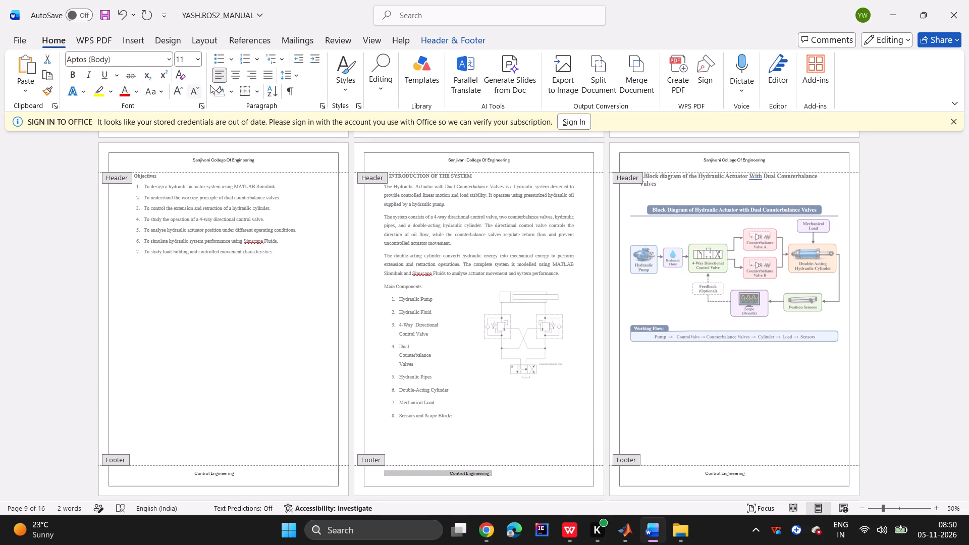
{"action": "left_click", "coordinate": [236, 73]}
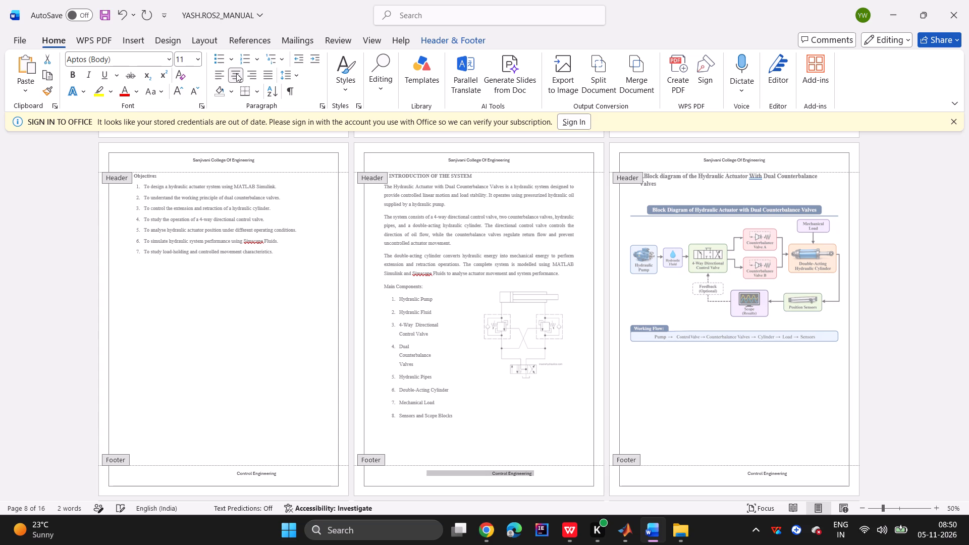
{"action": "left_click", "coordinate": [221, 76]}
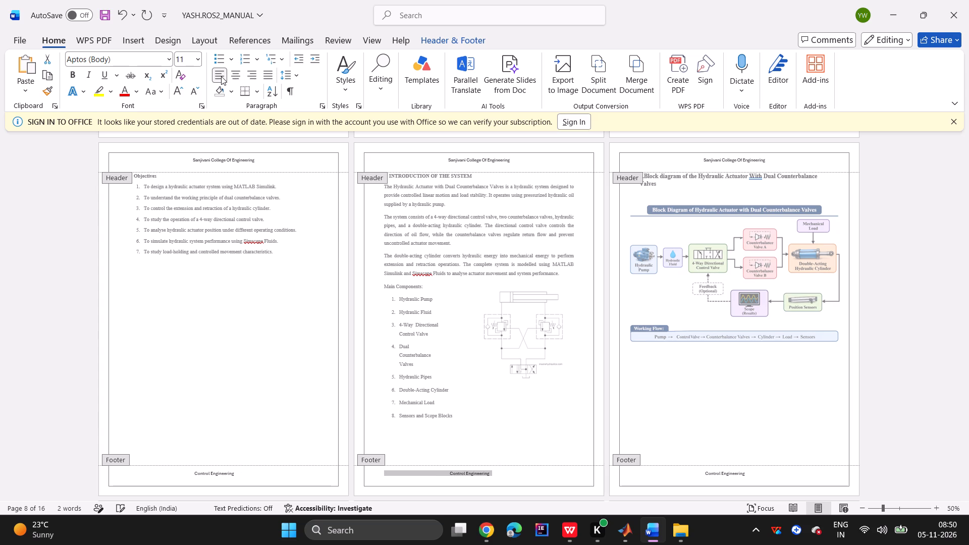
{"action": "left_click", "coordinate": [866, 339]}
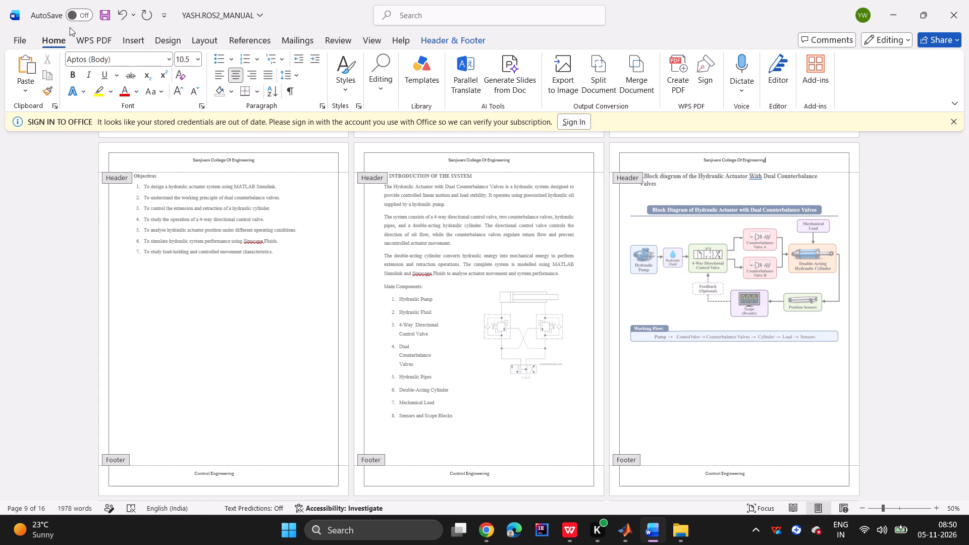
Insert plain right-aligned page numbers at the bottom of the report's pages.
{"action": "left_click", "coordinate": [144, 39]}
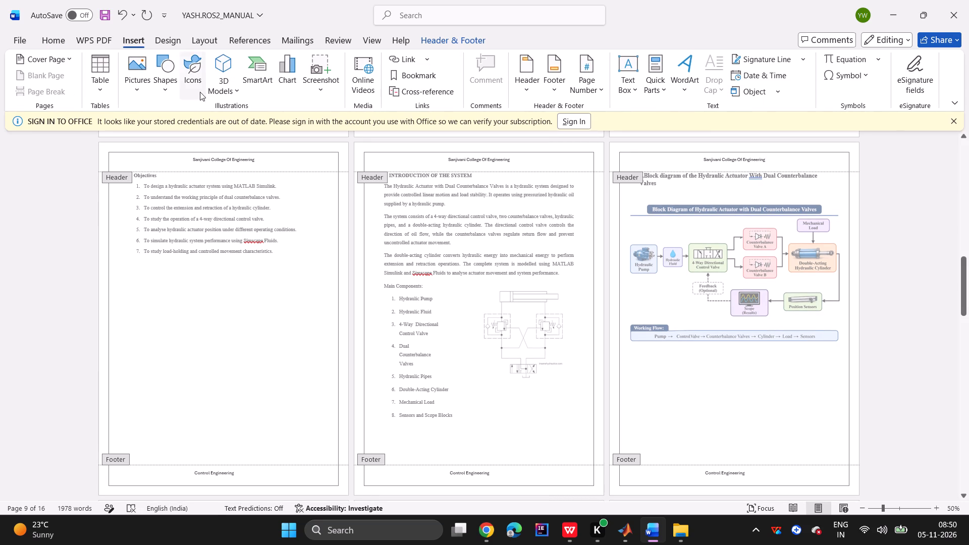
{"action": "left_click", "coordinate": [586, 80]}
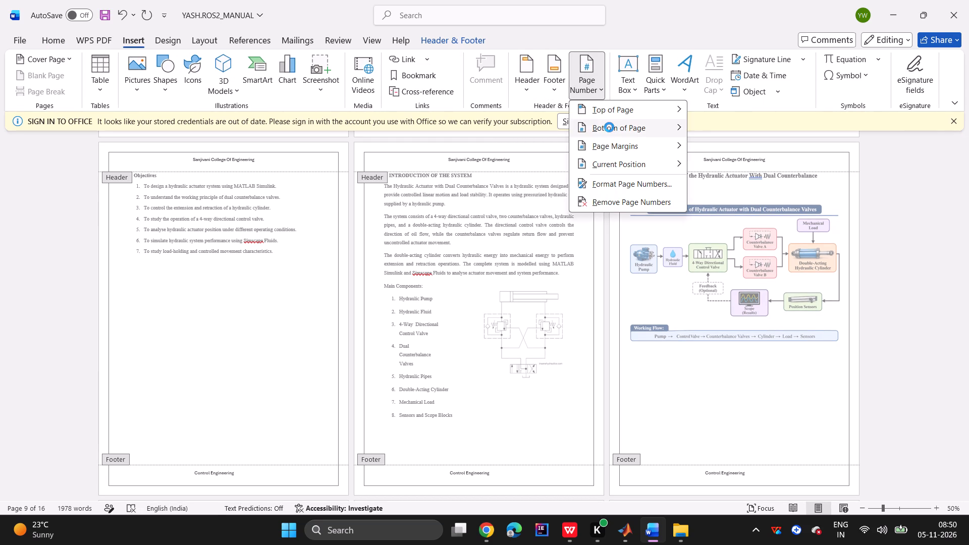
{"action": "left_click", "coordinate": [770, 326]}
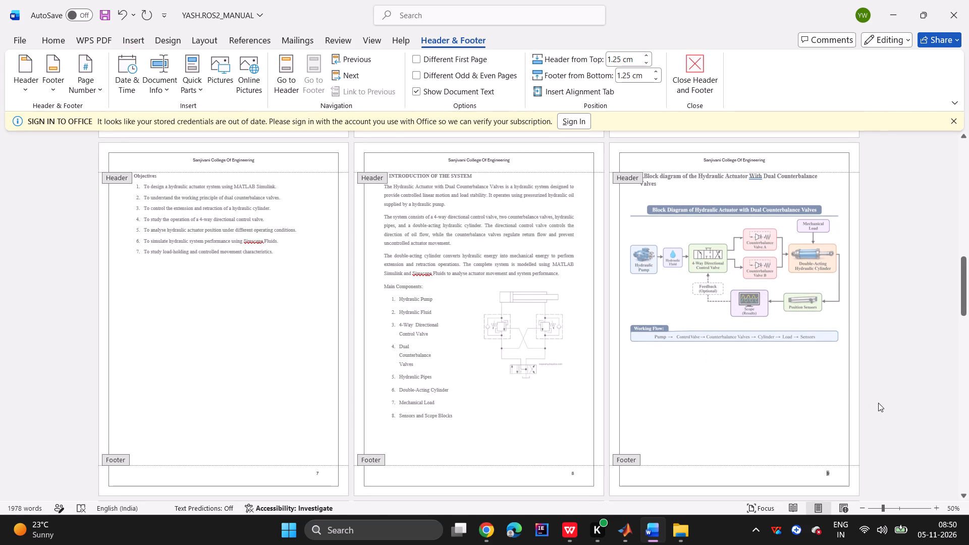
{"action": "left_click", "coordinate": [879, 401]}
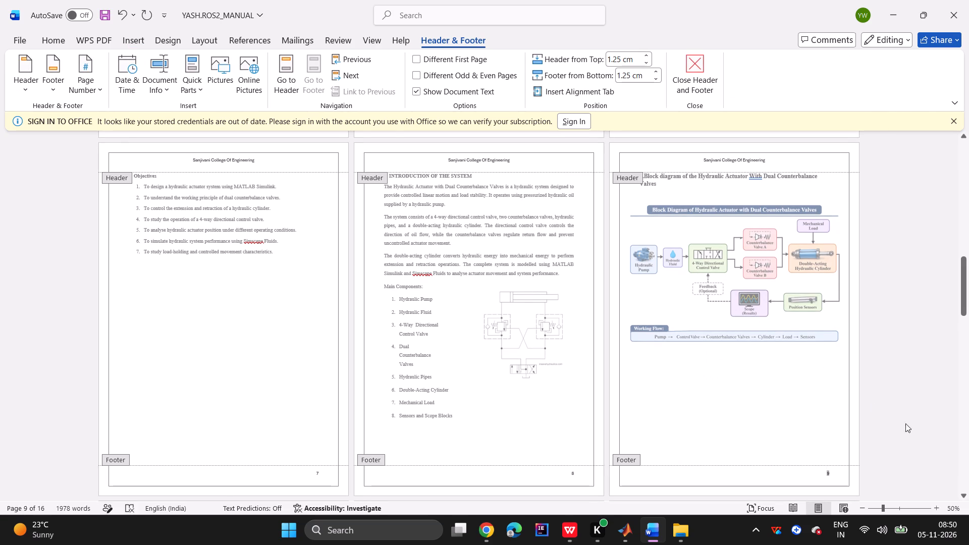
{"action": "left_click", "coordinate": [912, 301]}
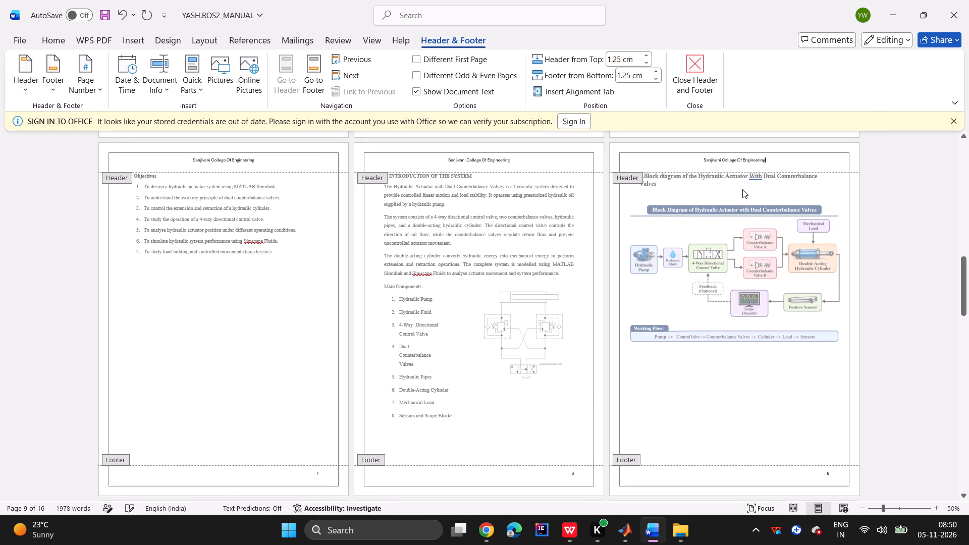
{"action": "left_click", "coordinate": [887, 405]}
Enter the footer text "Control Engineering" on the line below the page number.
{"action": "left_click", "coordinate": [739, 480]}
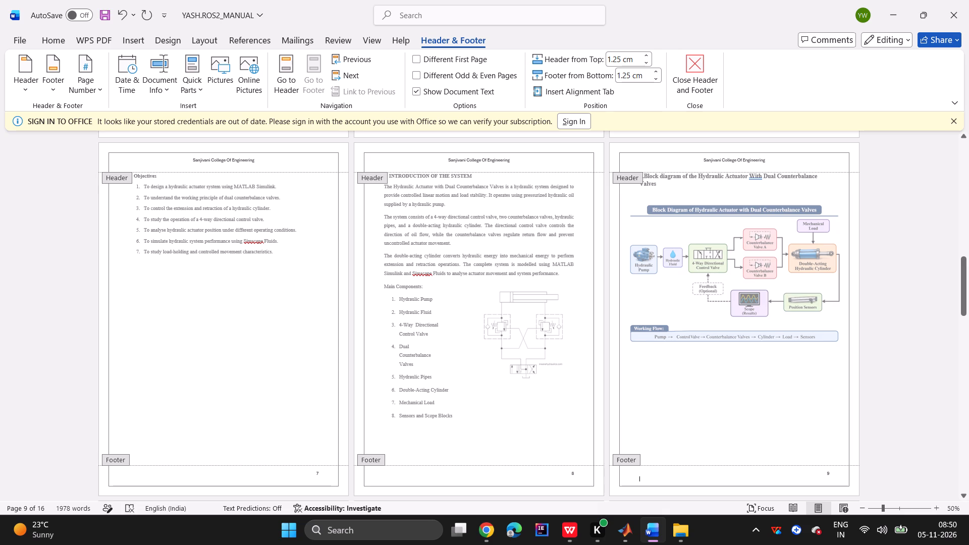
{"action": "key", "text": "c"}
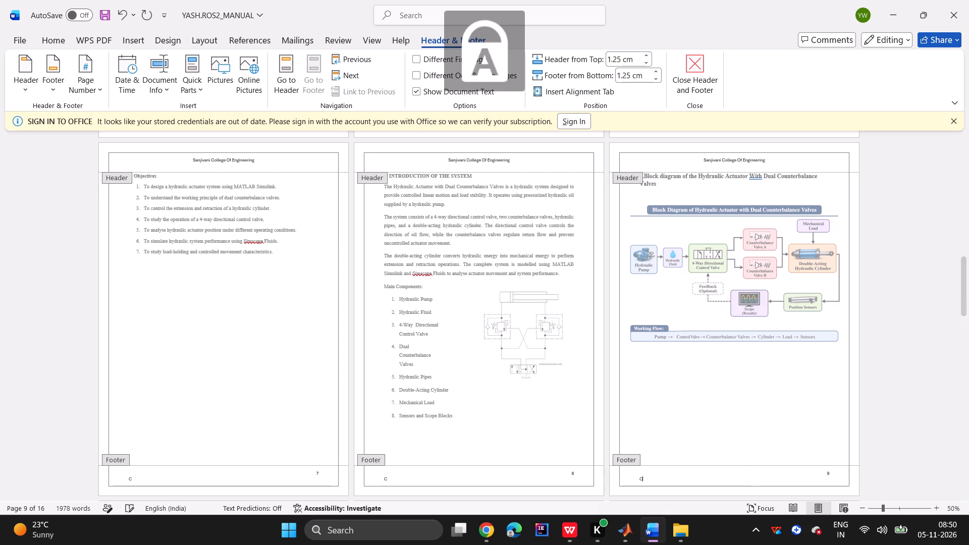
{"action": "type", "text": "ontrol"}
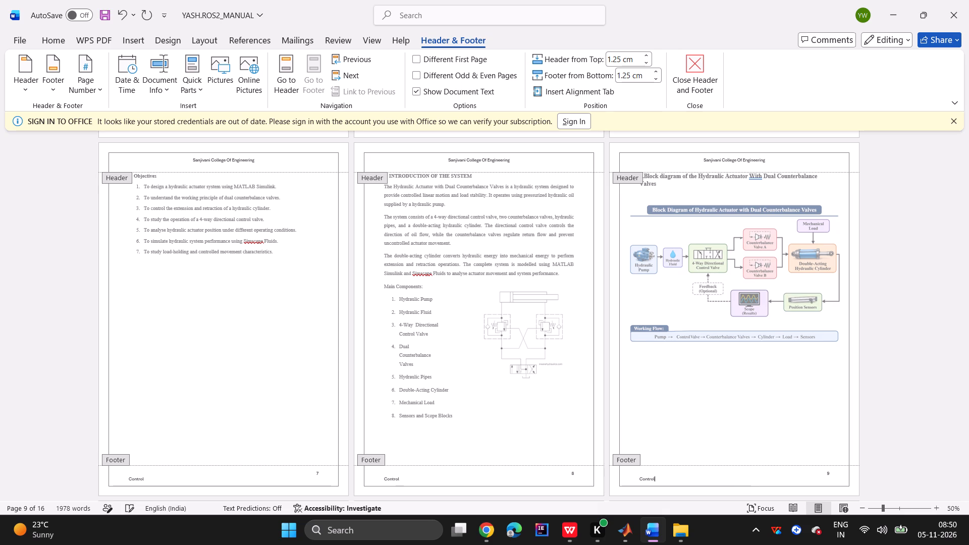
{"action": "key", "text": "space"}
{"action": "key", "text": "e"}
{"action": "type", "text": "ngineering"}
Centre-align the "Control Engineering" footer text and return to editing the document body.
{"action": "left_click_drag", "start_coordinate": [638, 481], "coordinate": [681, 480]}
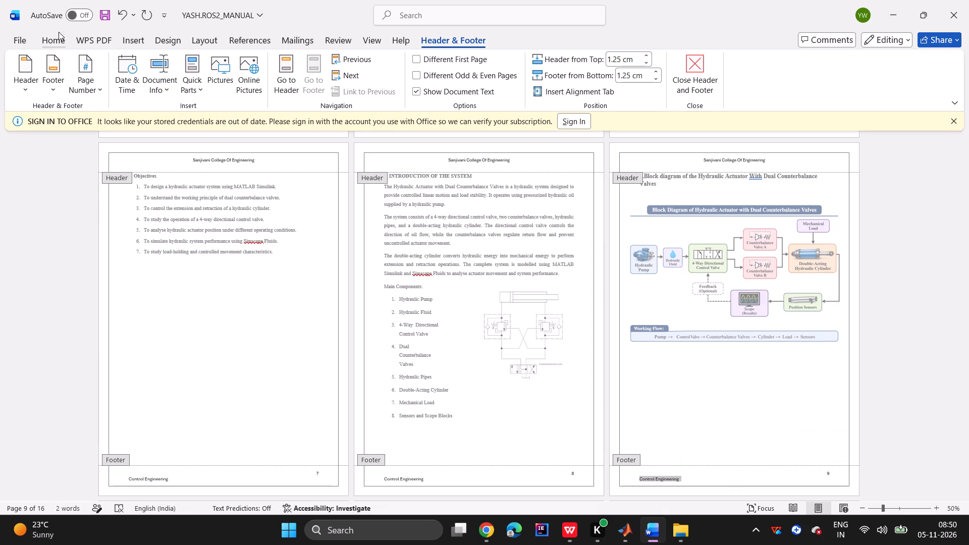
{"action": "left_click", "coordinate": [56, 41]}
{"action": "left_click", "coordinate": [230, 75]}
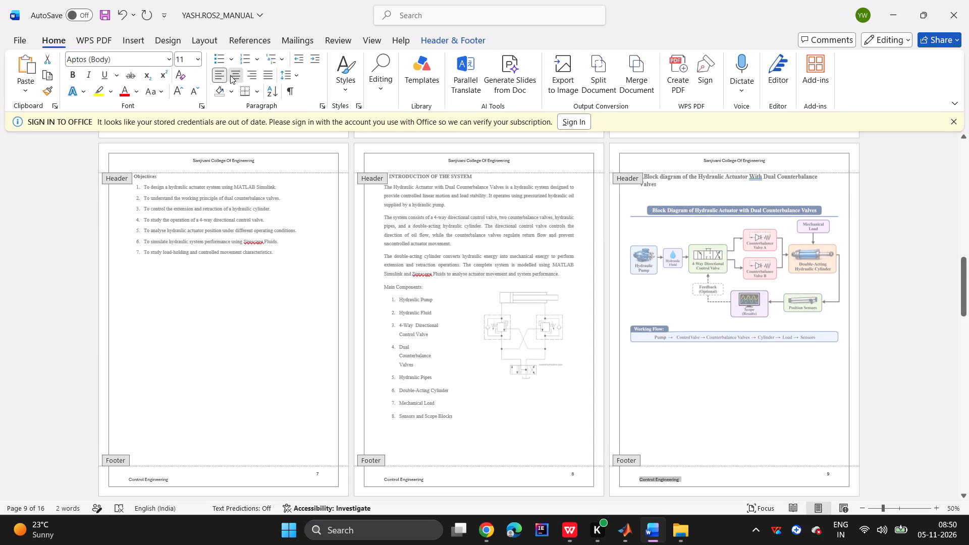
{"action": "left_click", "coordinate": [900, 447]}
{"action": "left_click", "coordinate": [896, 247]}
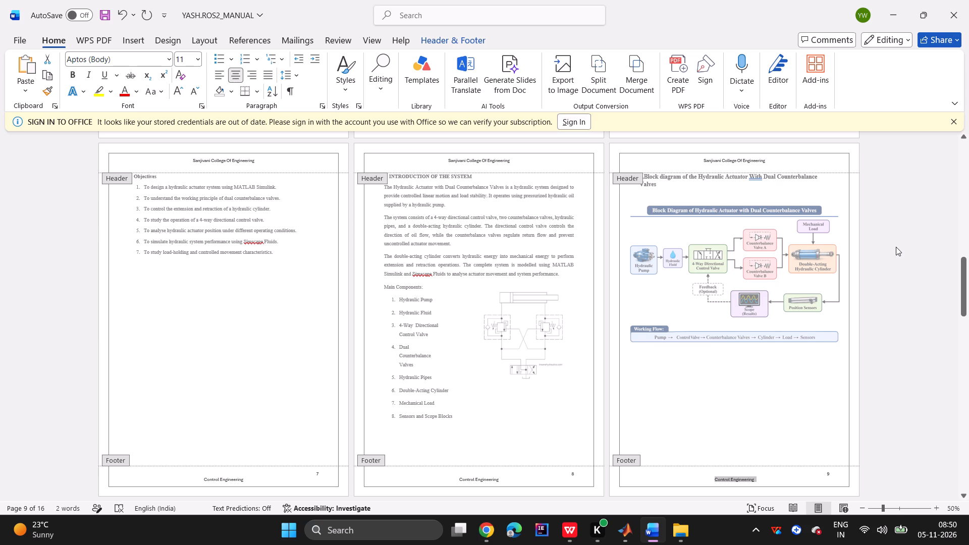
{"action": "left_click", "coordinate": [896, 247]}
{"action": "left_click", "coordinate": [896, 247]}
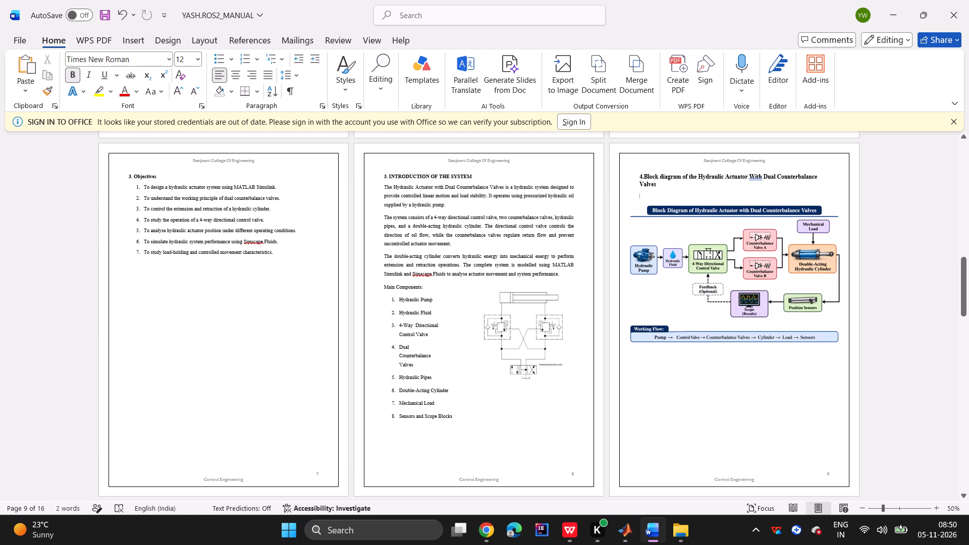
Review the headers, footers, page numbers and layout of all the report's pages, finishing with print preview through the Conclusion page.
{"action": "scroll", "coordinate": [346, 319], "scroll_direction": "down", "scroll_amount": 1}
{"action": "scroll", "coordinate": [346, 319], "scroll_direction": "up", "scroll_amount": 1}
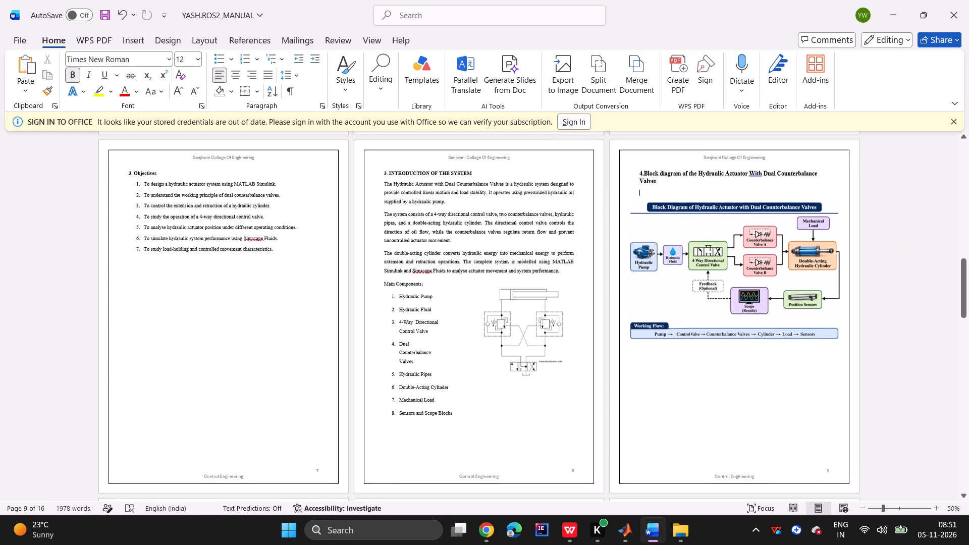
{"action": "scroll", "coordinate": [346, 319], "scroll_direction": "up", "scroll_amount": 2}
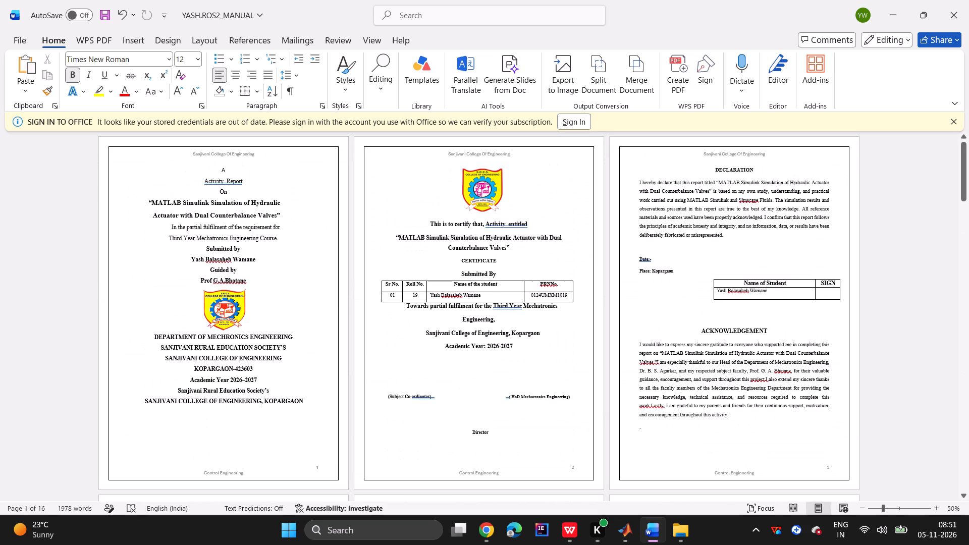
{"action": "key", "text": "ctrl+0"}
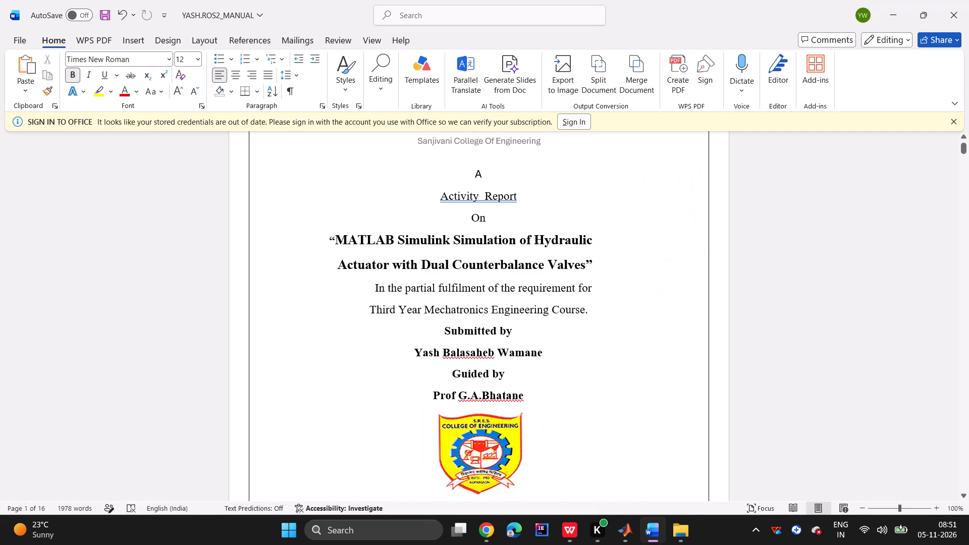
{"action": "key", "text": "ctrl+p"}
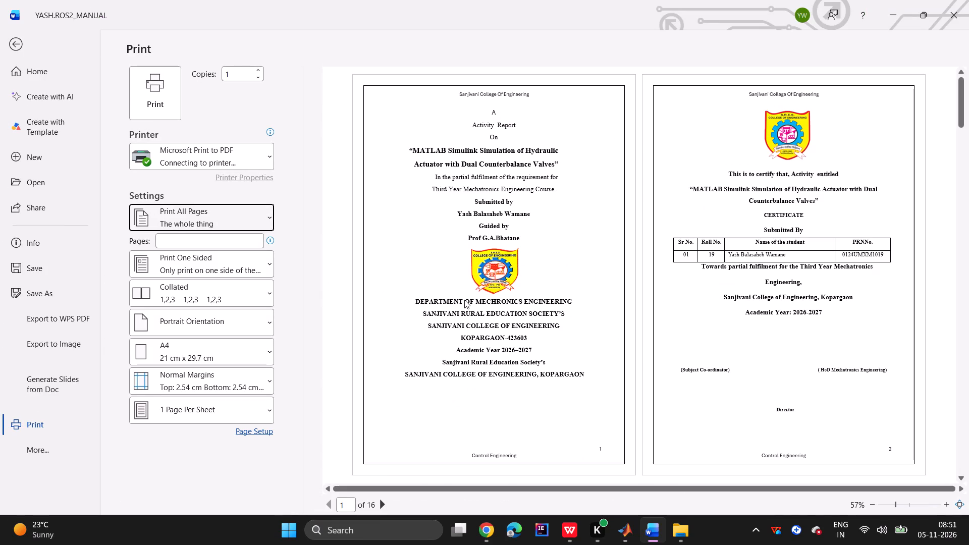
{"action": "scroll", "coordinate": [464, 300], "scroll_direction": "down", "scroll_amount": 2}
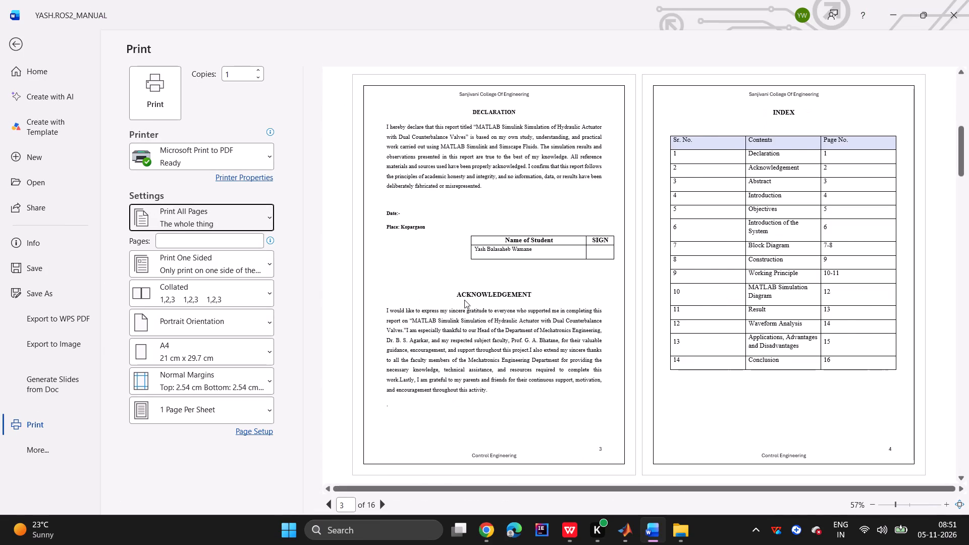
{"action": "scroll", "coordinate": [464, 300], "scroll_direction": "down", "scroll_amount": 1}
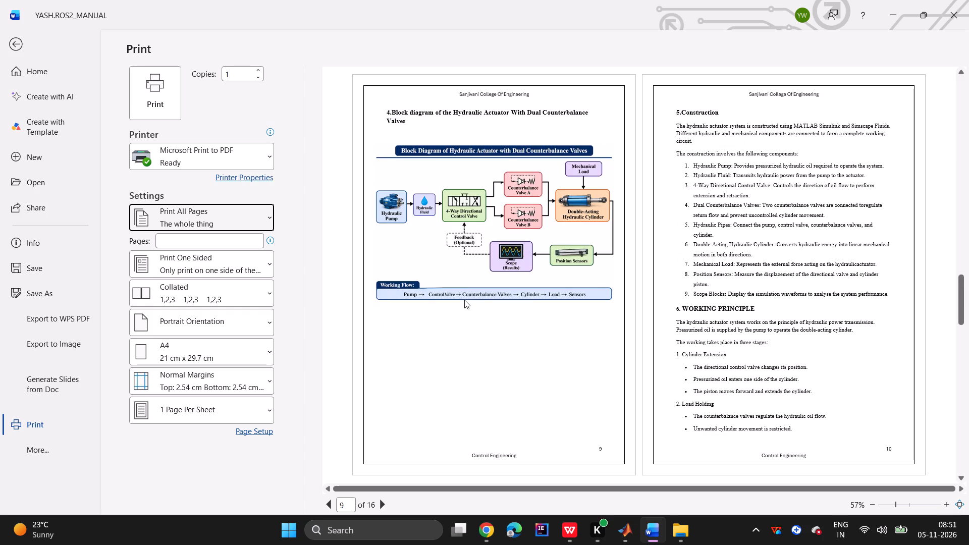
{"action": "scroll", "coordinate": [464, 300], "scroll_direction": "down", "scroll_amount": 3}
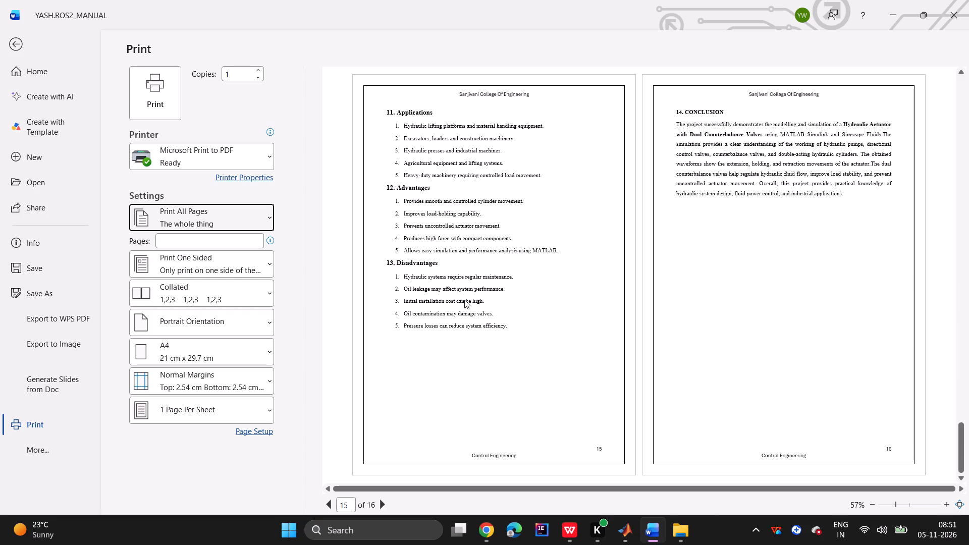
Print the whole report to a PDF in the Downloads folder, naming the file "Yash _report_CE".
{"action": "left_click", "coordinate": [155, 102]}
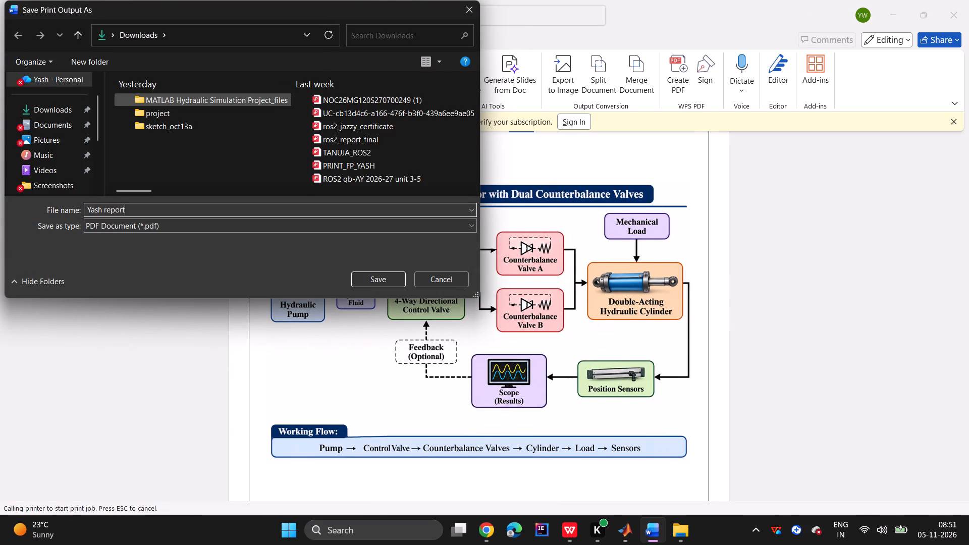
{"action": "type", "text": "CE"}
{"action": "left_click", "coordinate": [128, 212]}
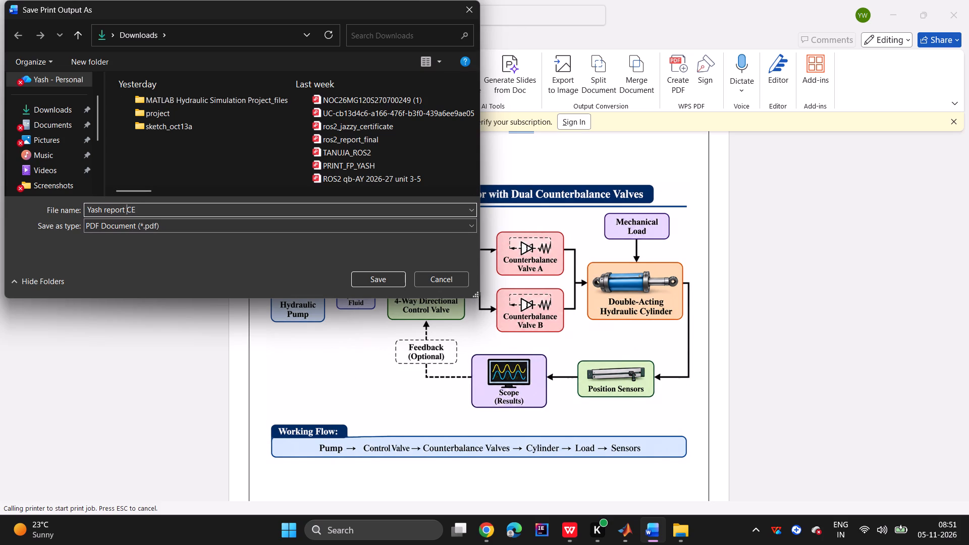
{"action": "key", "text": "minus"}
{"action": "key", "text": "BackSpace"}
{"action": "key", "text": "BackSpace"}
{"action": "key", "text": "shift+underscore"}
{"action": "key", "text": "Left"}
{"action": "key", "text": "Left"}
{"action": "key", "text": "Left"}
{"action": "key", "text": "Left"}
{"action": "key", "text": "Left"}
{"action": "key", "text": "Left"}
{"action": "key", "text": "Left"}
{"action": "key", "text": "shift+underscore"}
{"action": "left_click", "coordinate": [381, 276]}
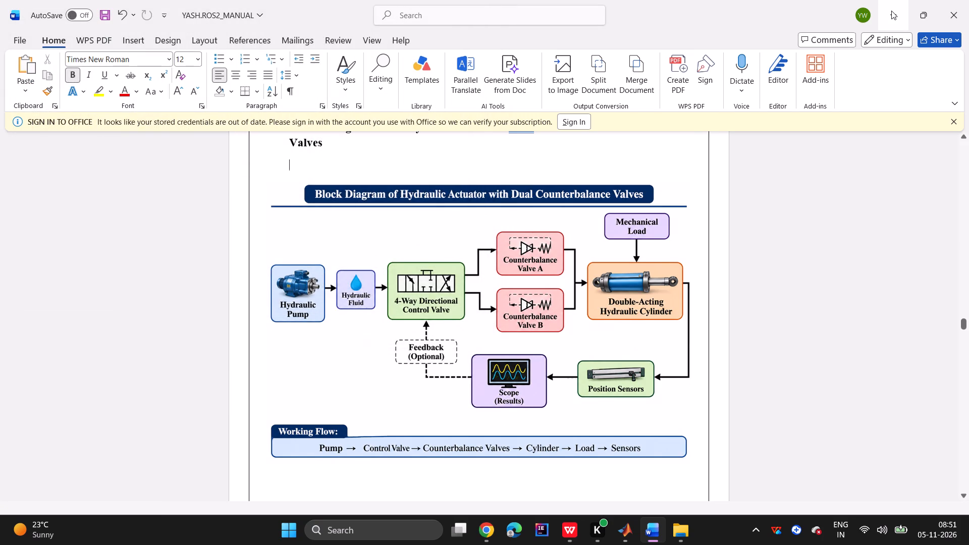
Minimise the report's document window.
{"action": "left_click", "coordinate": [889, 11]}
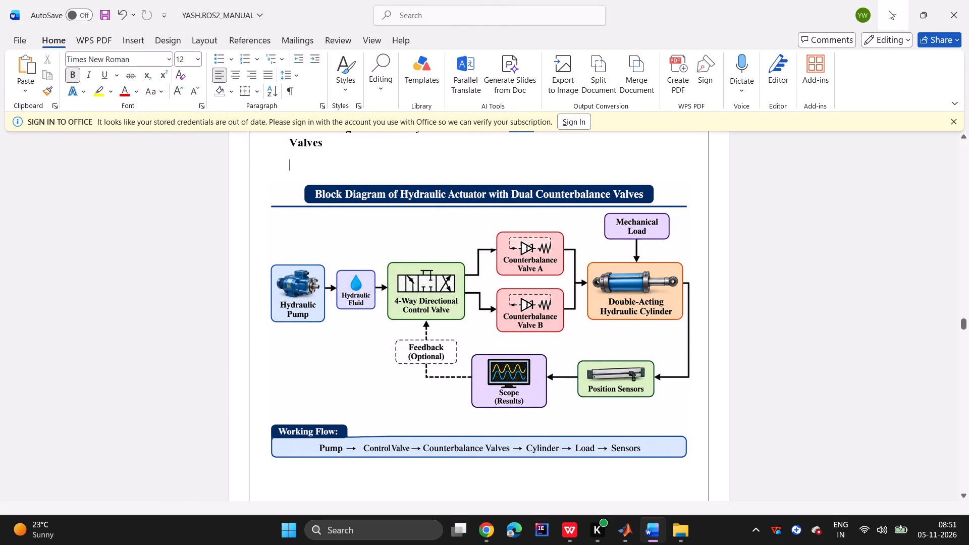